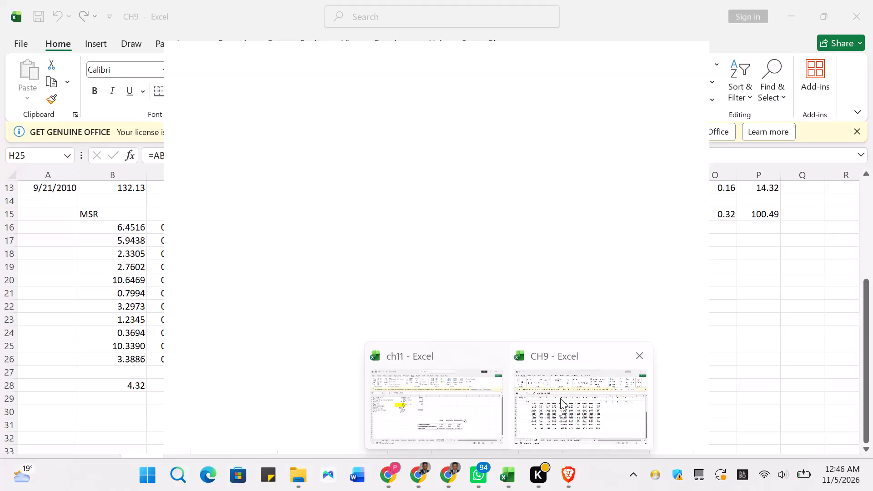
# In the CH9 workbook's QUIZ 4 sheet, re-enter the range end in D28's formula as =AVERAGE(D16:D26).
pyautogui.click(560, 398)
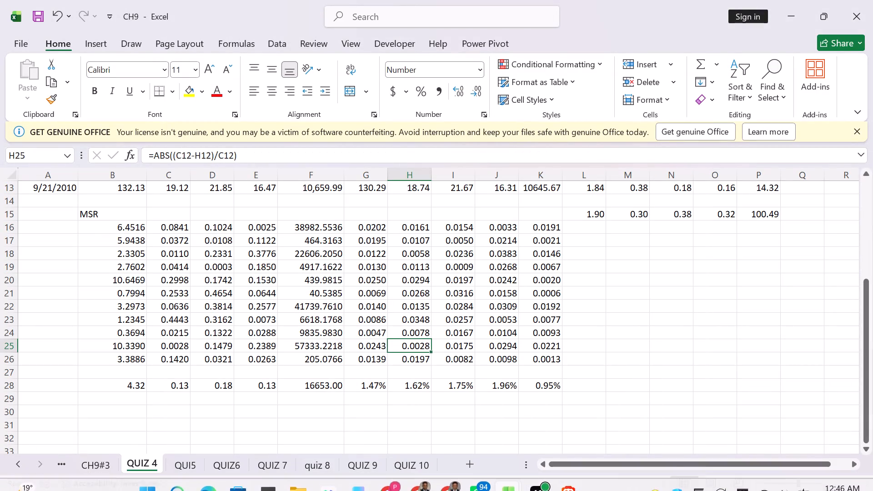
pyautogui.click(425, 300)
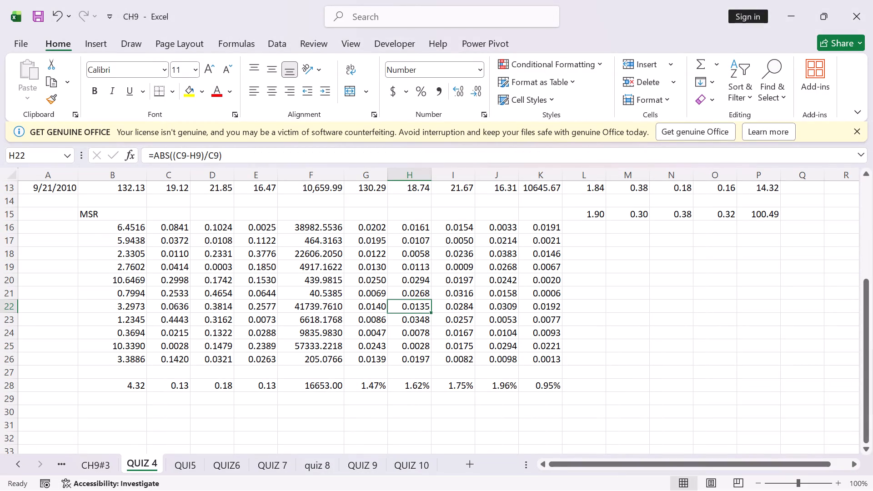
pyautogui.doubleClick(222, 383)
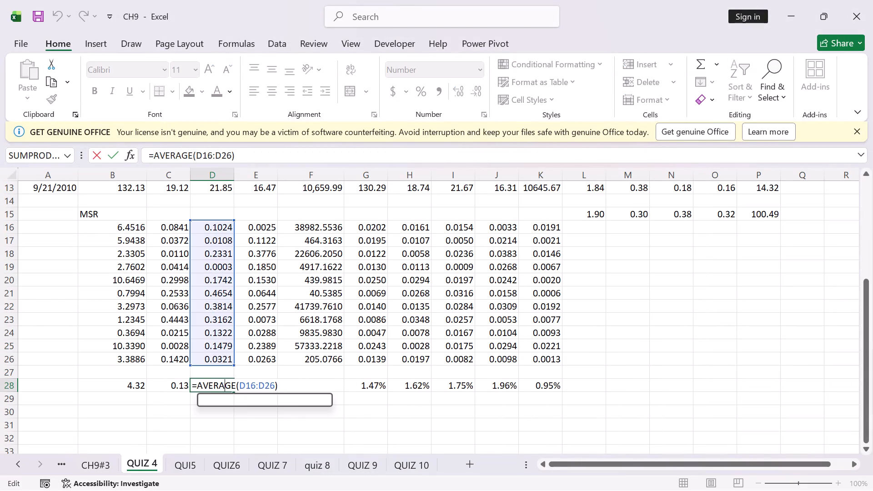
pyautogui.click(273, 386)
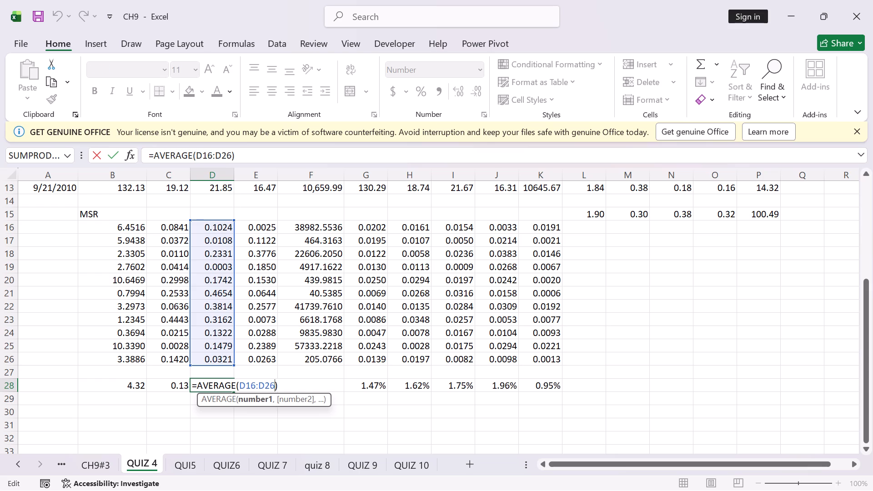
pyautogui.press('BackSpace')
pyautogui.press('BackSpace')
pyautogui.write('26')
pyautogui.press('Return')
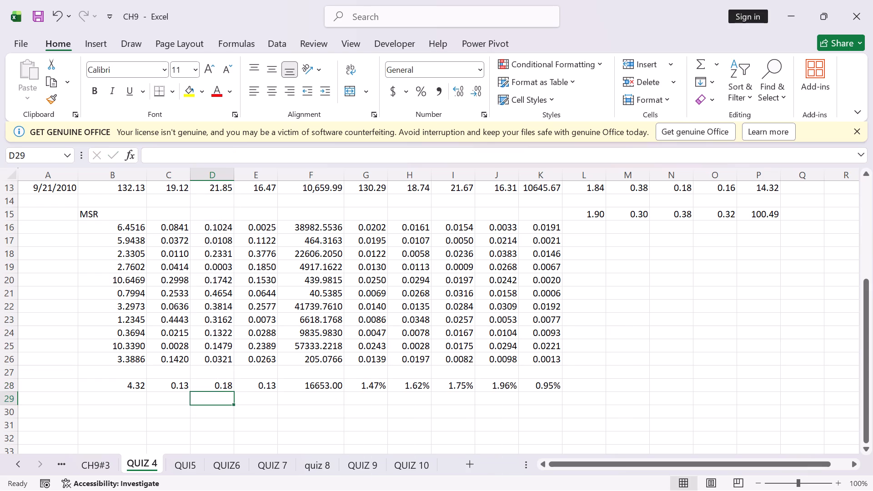
# Re-enter the exponent in B16's squared-error formula as =(B3-G3)^2 under the MSR heading.
pyautogui.click(141, 385)
pyautogui.doubleClick(118, 225)
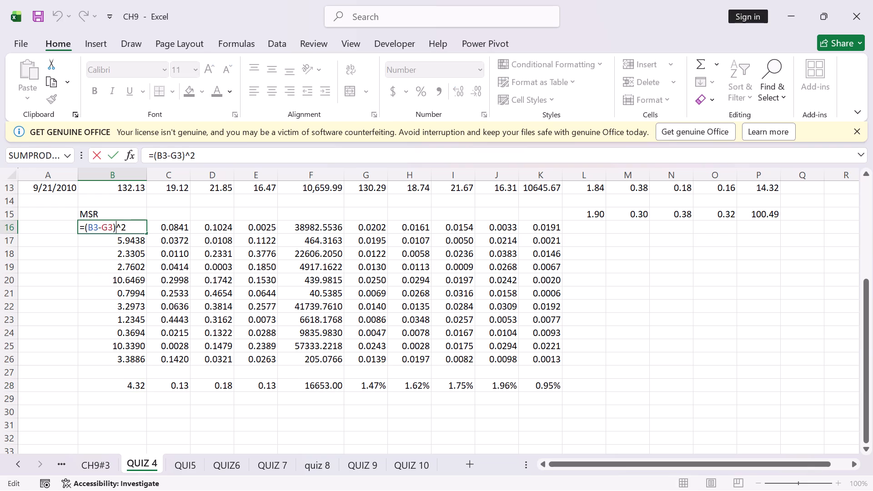
pyautogui.click(126, 228)
pyautogui.press('BackSpace')
pyautogui.press('2')
pyautogui.press('Return')
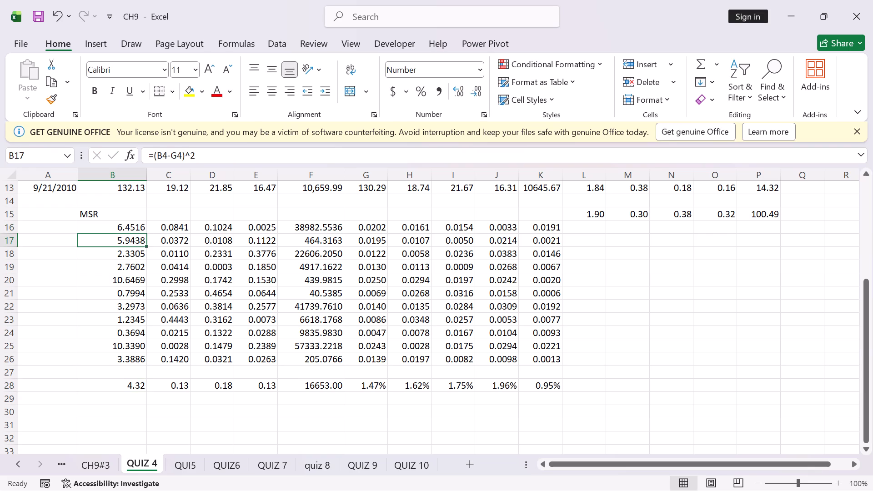
# Examine which cells B16's squared-error formula references and how the FOC A forecasts in G3 and G4 are calculated.
pyautogui.doubleClick(135, 225)
pyautogui.scroll(4, 156, 264)
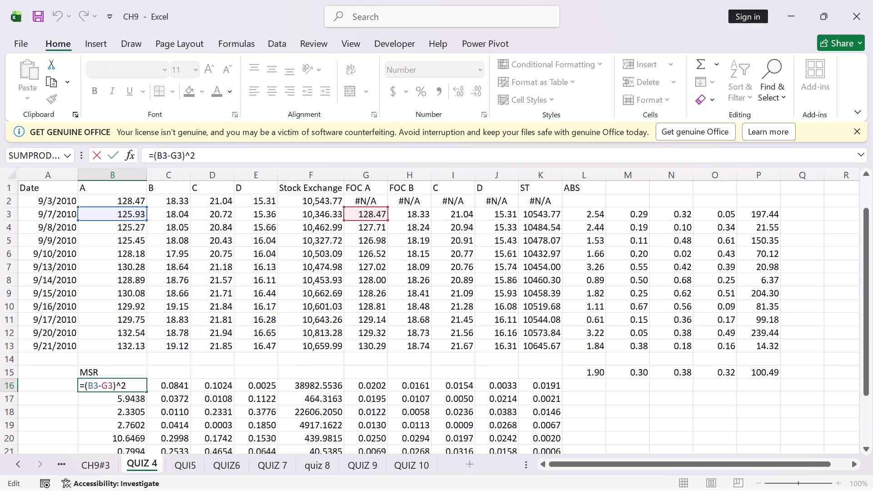
pyautogui.scroll(2, 189, 280)
pyautogui.scroll(-1, 189, 280)
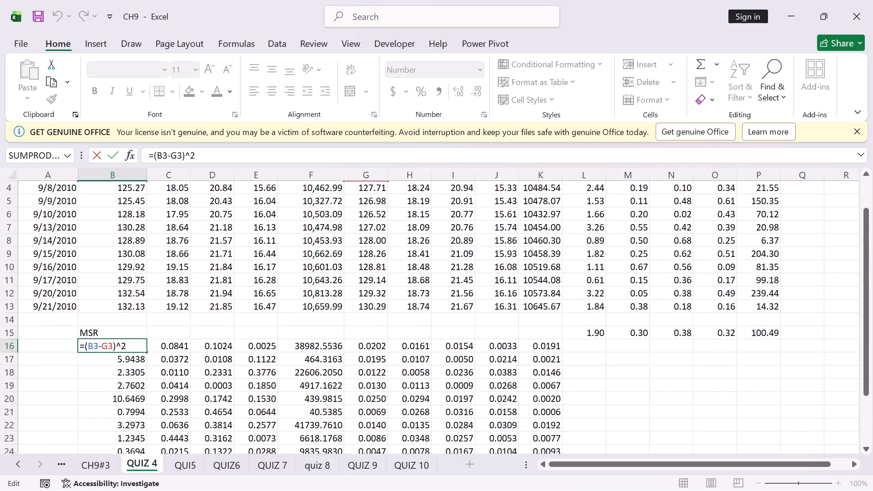
pyautogui.scroll(2, 189, 280)
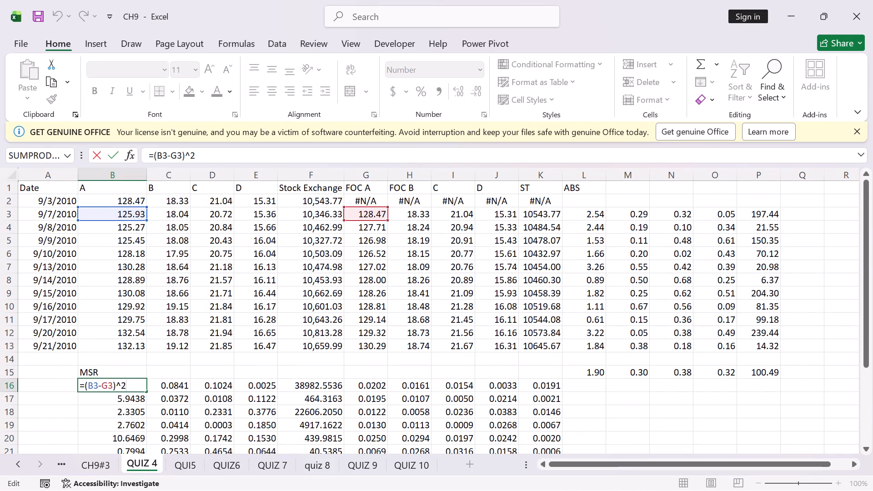
pyautogui.press('Return')
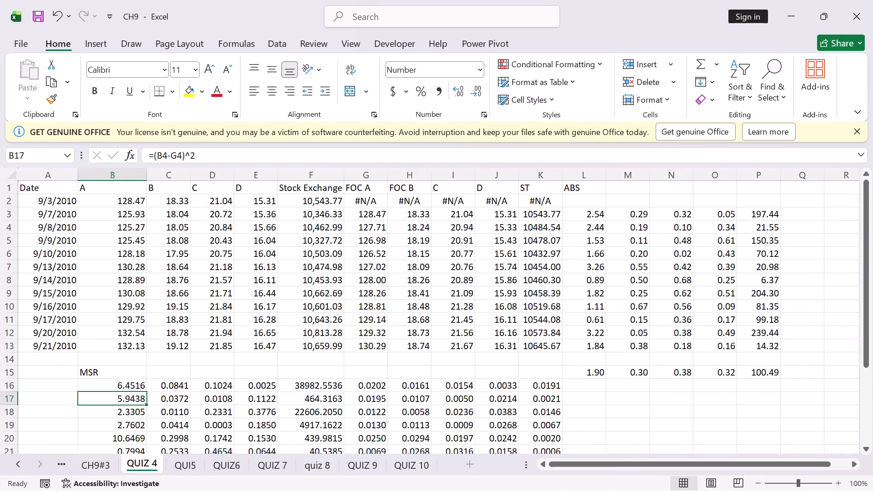
pyautogui.doubleClick(130, 201)
pyautogui.click(168, 223)
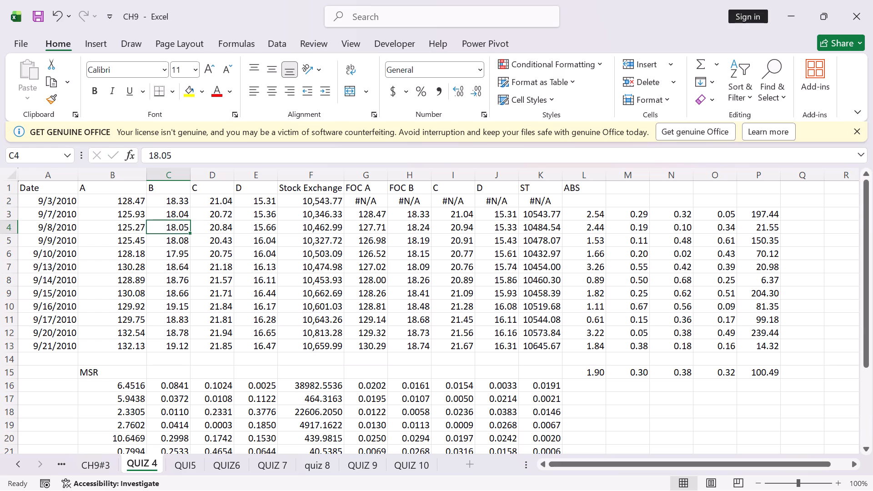
pyautogui.doubleClick(367, 211)
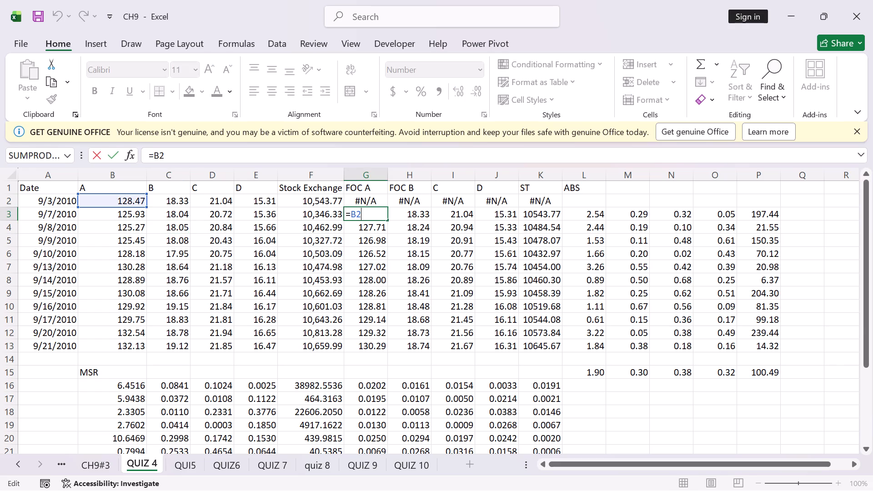
pyautogui.press('Return')
pyautogui.doubleClick(374, 224)
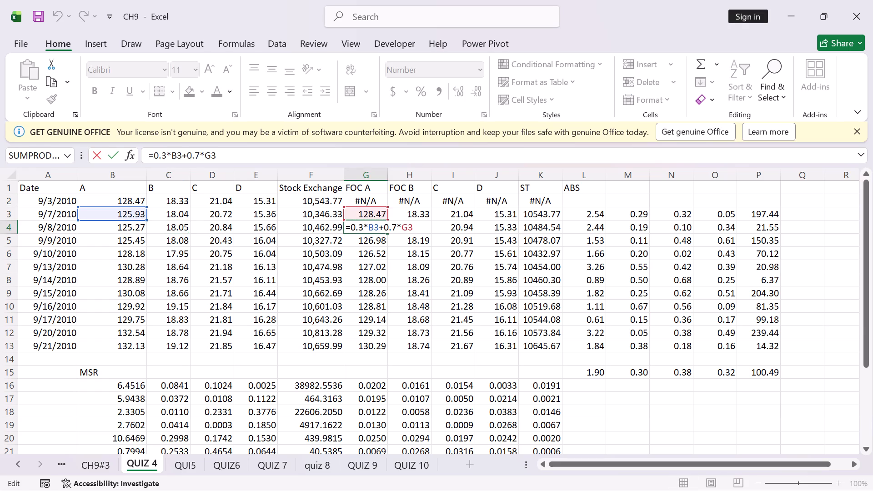
pyautogui.click(392, 223)
pyautogui.press('Return')
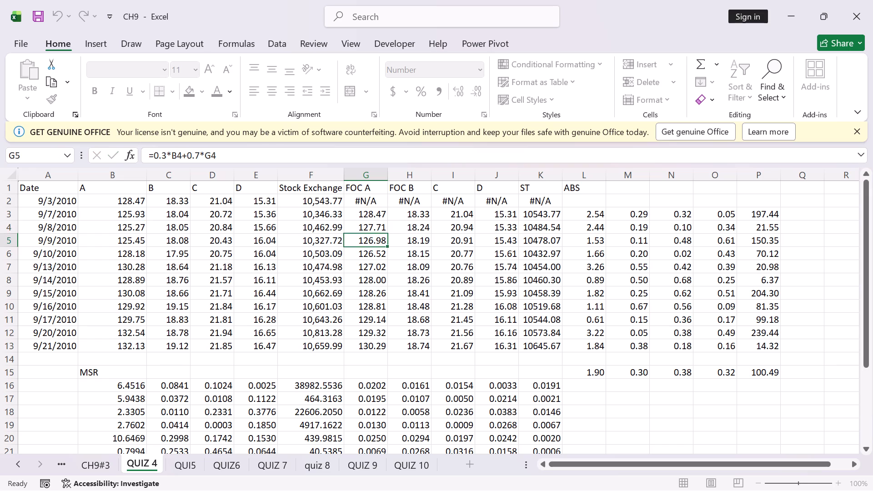
# Re-enter the final reference in G5's FOC A smoothing formula as =0.3*B4+0.7*G4.
pyautogui.doubleClick(370, 239)
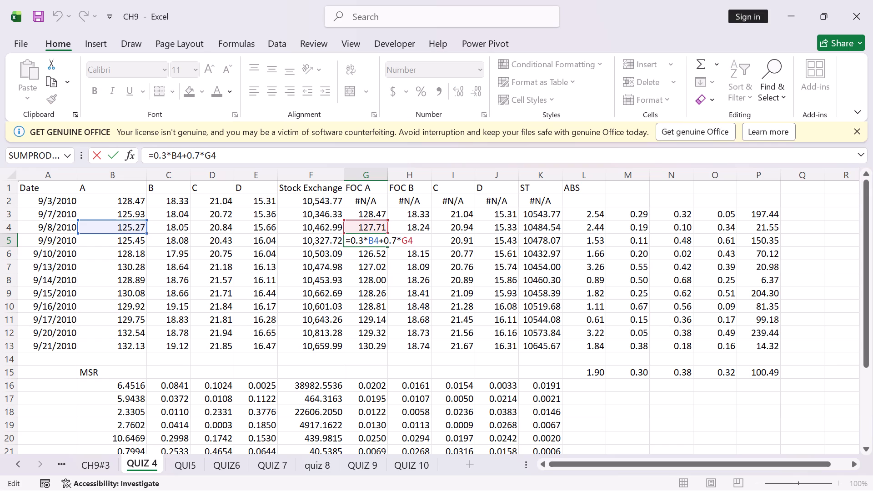
pyautogui.click(411, 239)
pyautogui.press('BackSpace')
pyautogui.press('4')
pyautogui.press('Return')
# Examine the exponential smoothing formulas in the FOC A cells G7 and G8 and the FOC B cell H7.
pyautogui.doubleClick(376, 267)
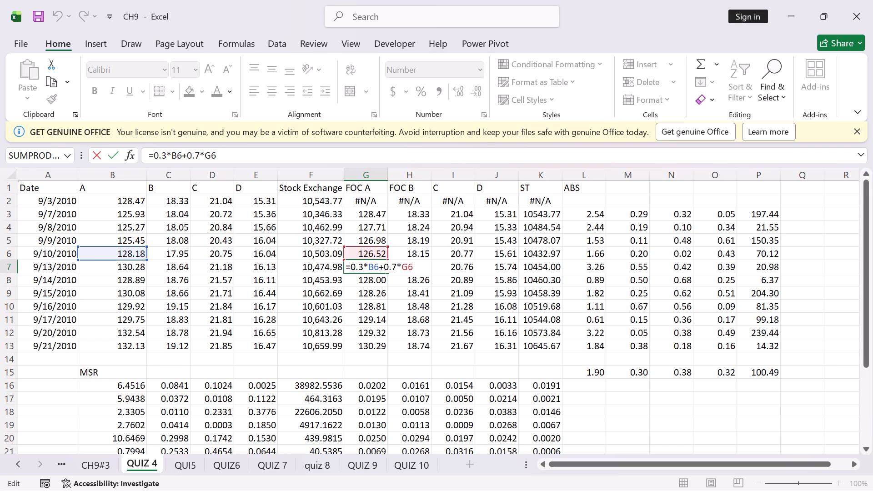
pyautogui.click(413, 266)
pyautogui.press('Return')
pyautogui.doubleClick(367, 299)
pyautogui.doubleClick(367, 299)
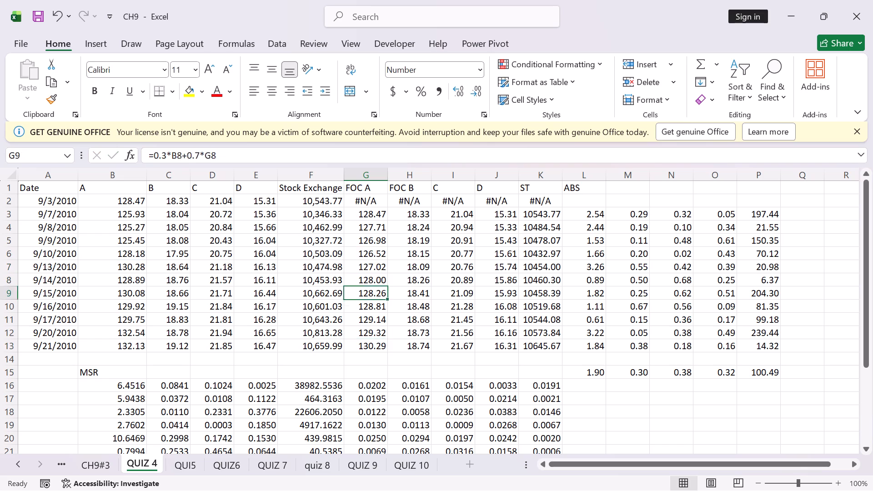
pyautogui.doubleClick(367, 299)
pyautogui.doubleClick(377, 285)
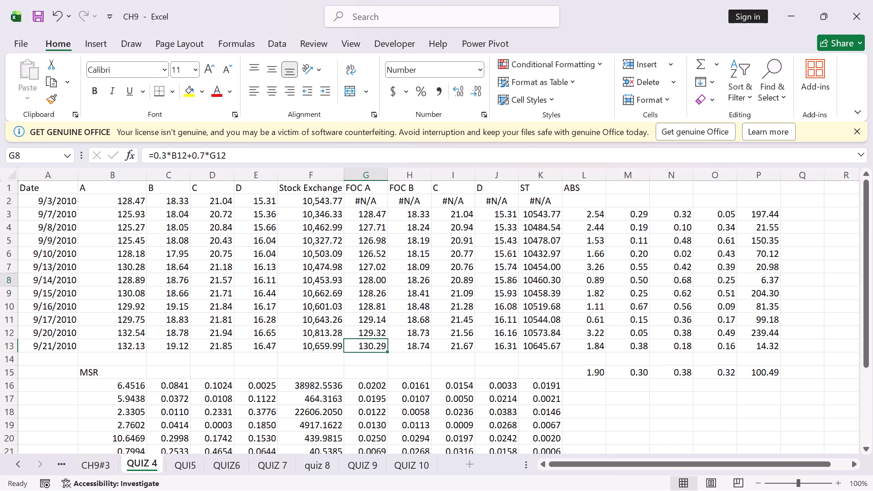
pyautogui.doubleClick(376, 285)
pyautogui.doubleClick(381, 284)
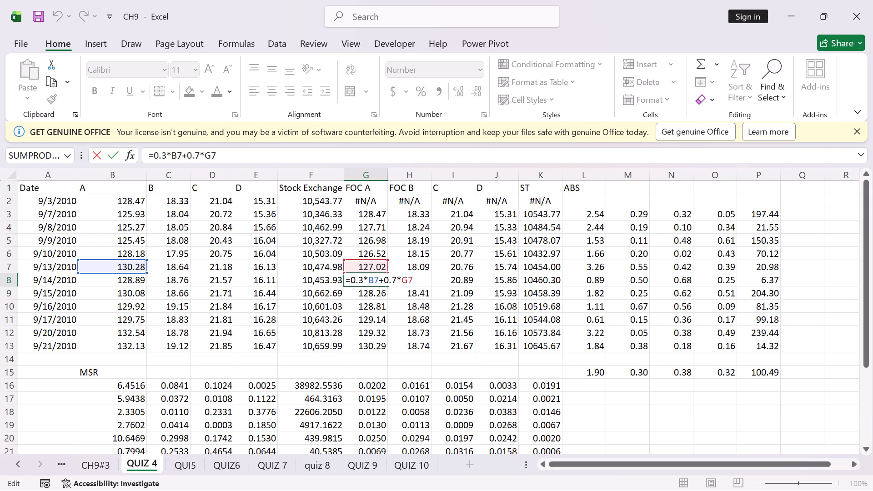
pyautogui.click(430, 277)
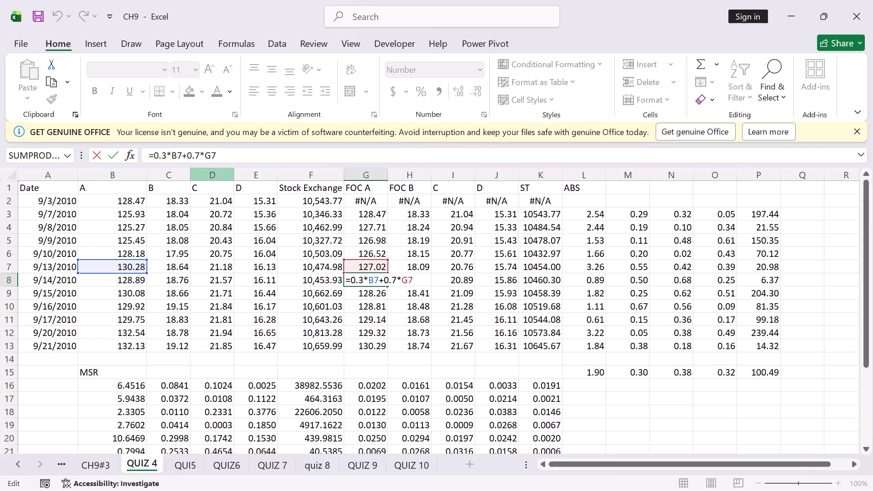
pyautogui.click(122, 155)
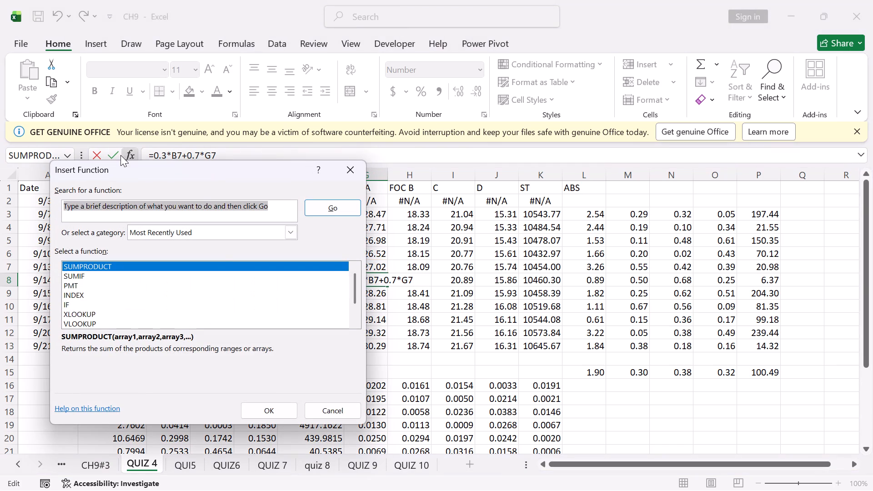
pyautogui.click(322, 405)
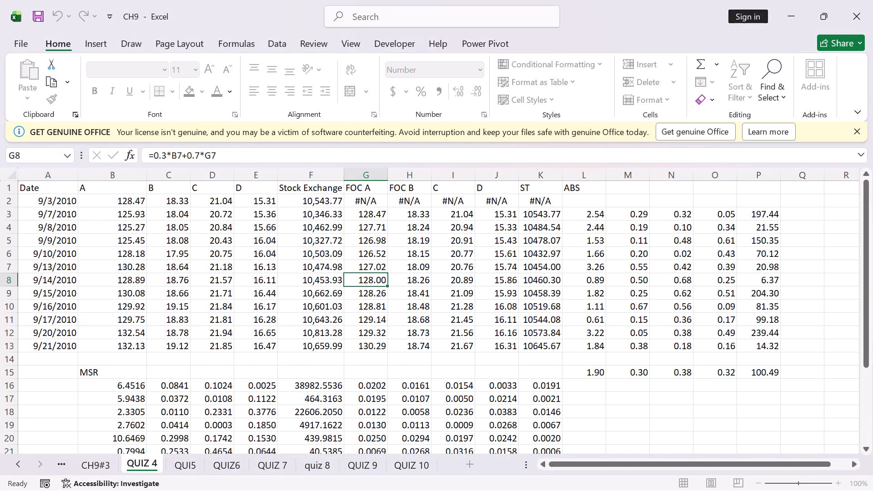
pyautogui.click(390, 248)
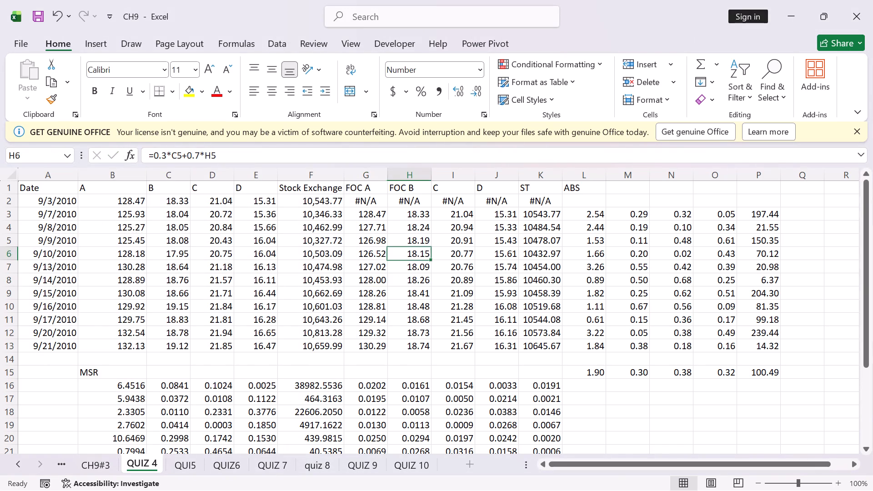
pyautogui.doubleClick(421, 266)
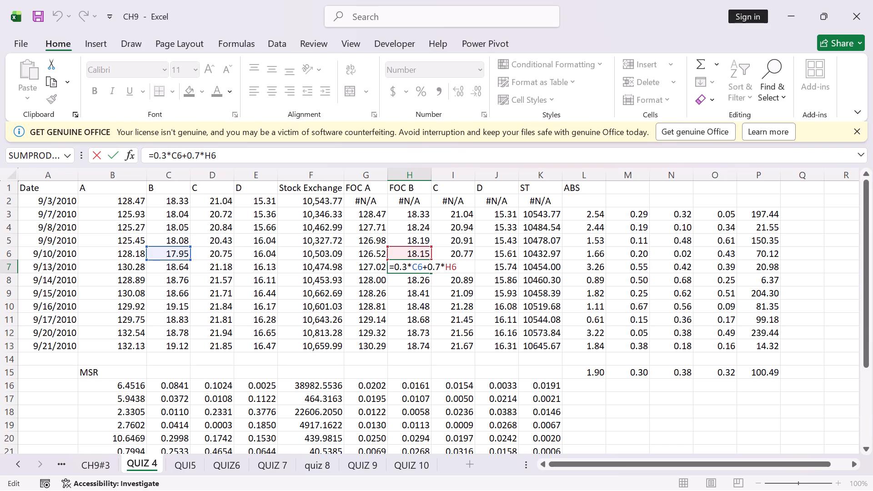
pyautogui.press('Return')
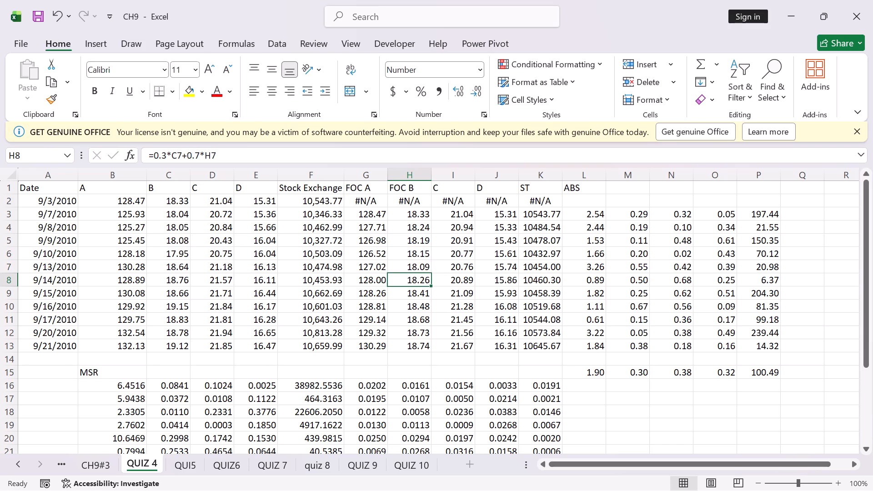
# On the QUI5 sheet, re-enter the end of the range in F16's average error formula as =AVERAGE(F7:F14).
pyautogui.click(179, 467)
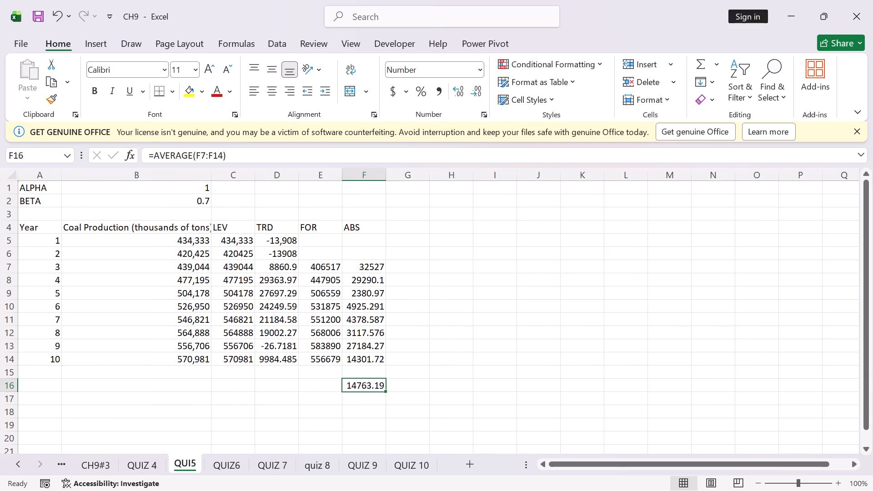
pyautogui.doubleClick(367, 383)
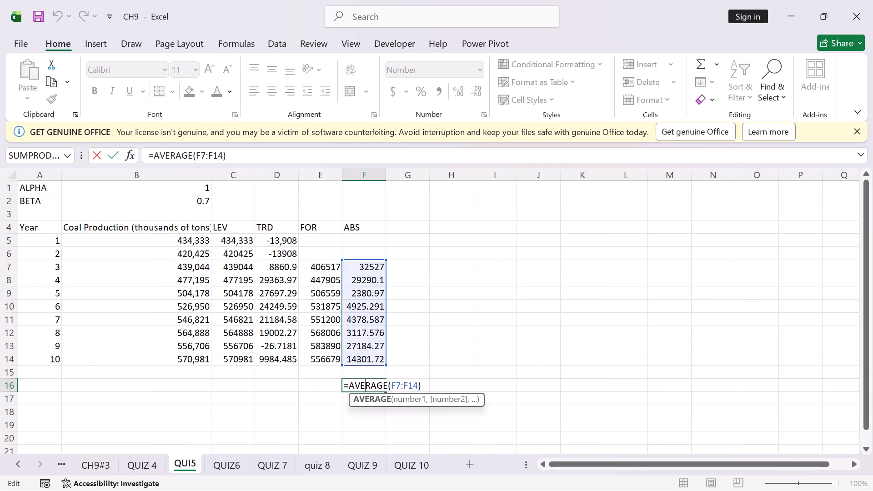
pyautogui.click(415, 381)
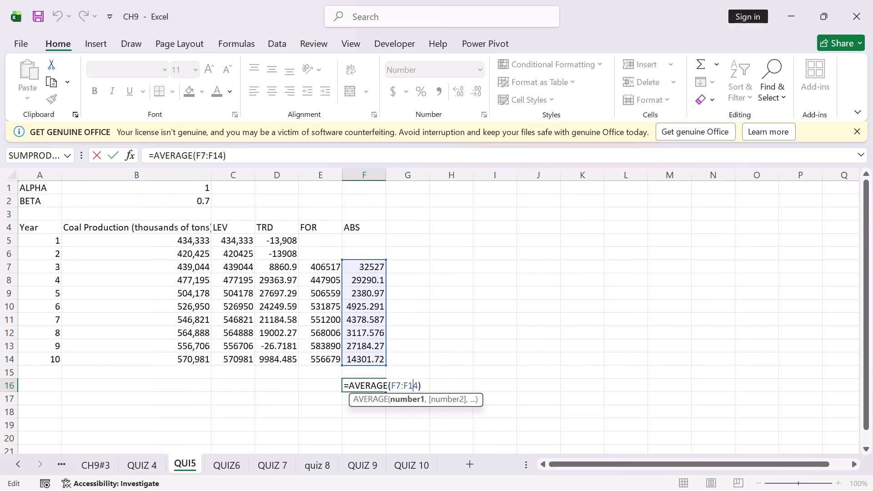
pyautogui.click(419, 383)
pyautogui.press('BackSpace')
pyautogui.press('4')
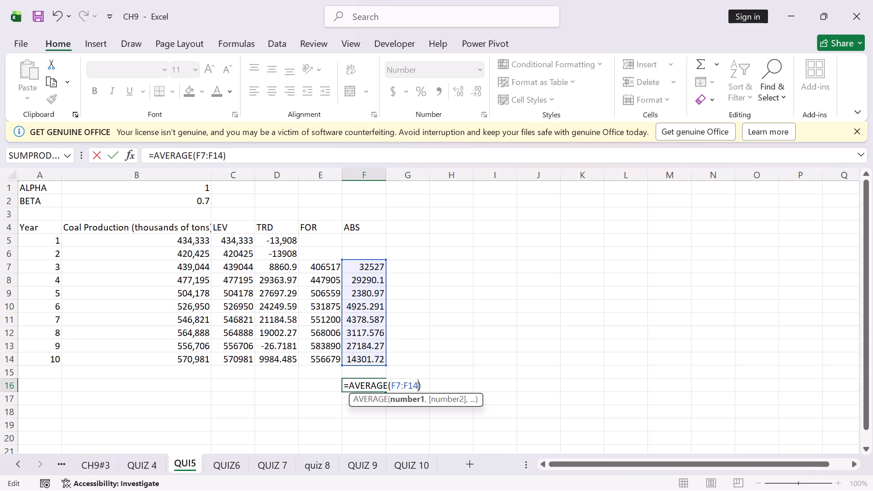
pyautogui.press('Return')
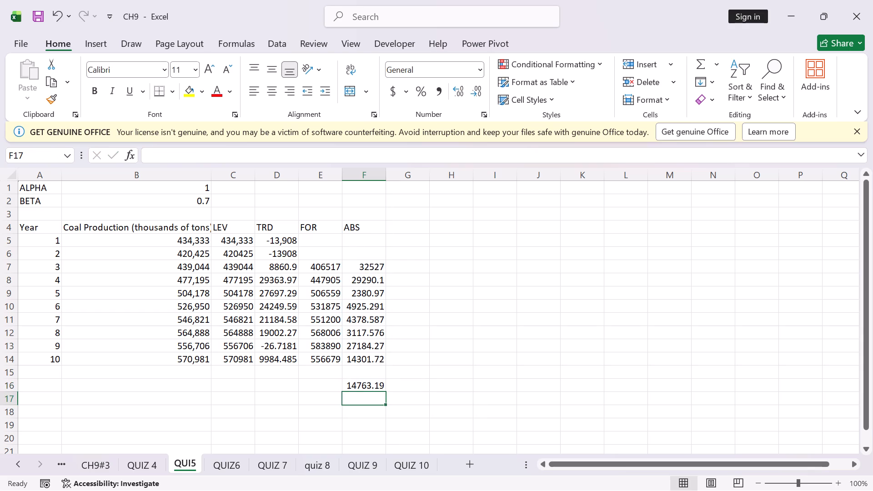
# Change the FOR column heading in E4 to FORCAST.
pyautogui.click(307, 230)
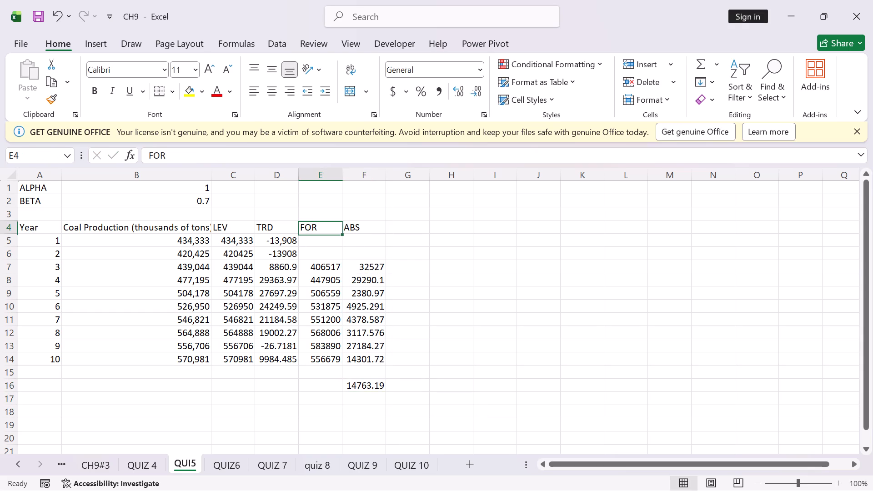
pyautogui.press('f')
pyautogui.write('ORCAST')
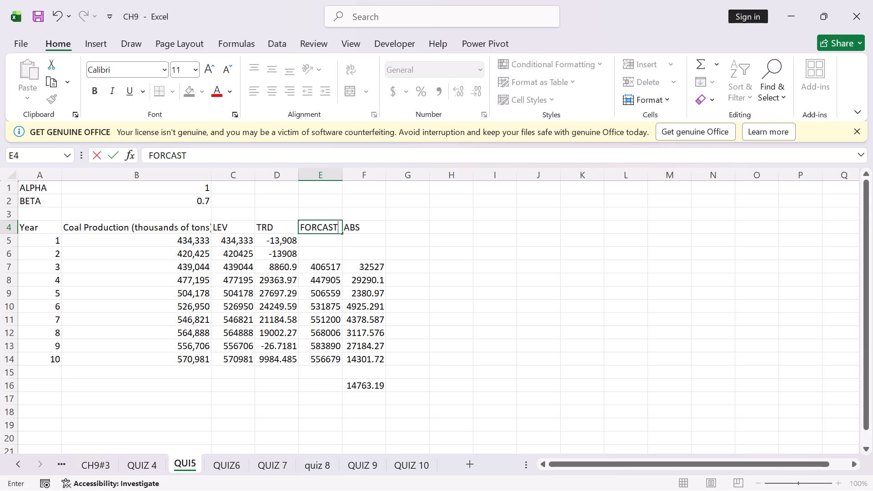
pyautogui.click(333, 253)
# Re-enter the final reference in E7's year 3 forecast formula as =C6+D6.
pyautogui.click(328, 263)
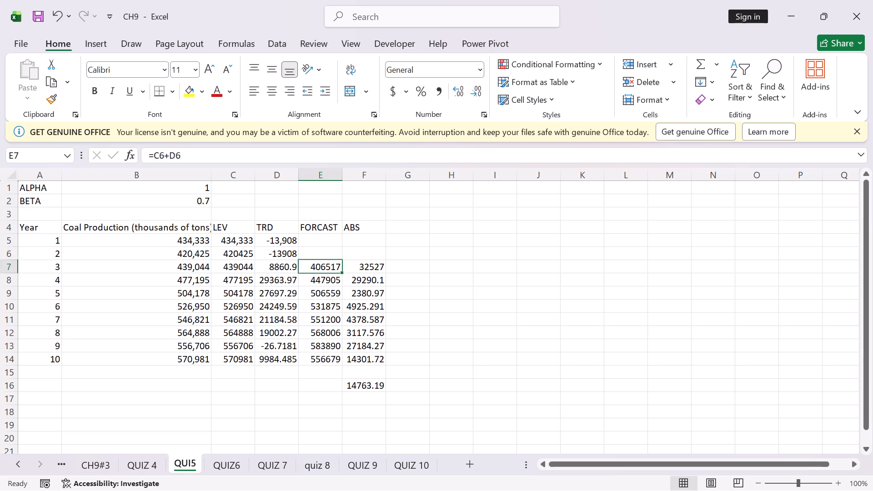
pyautogui.doubleClick(327, 266)
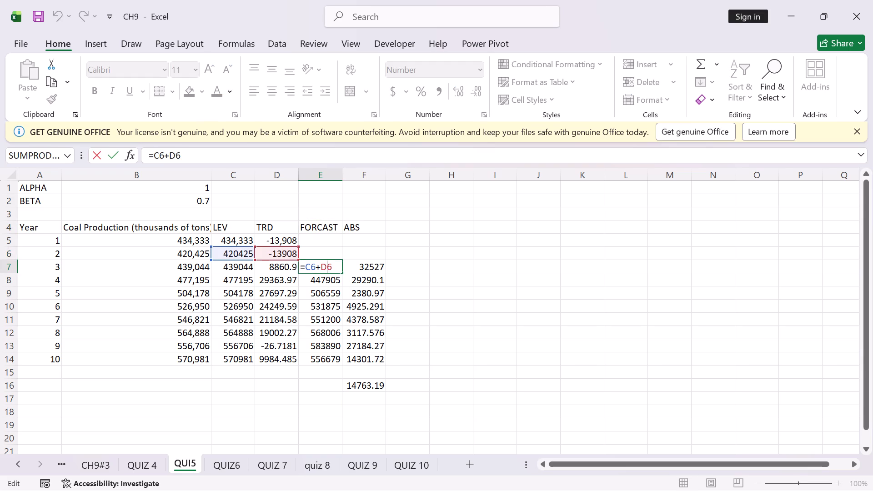
pyautogui.click(338, 265)
pyautogui.press('BackSpace')
pyautogui.press('6')
pyautogui.press('Return')
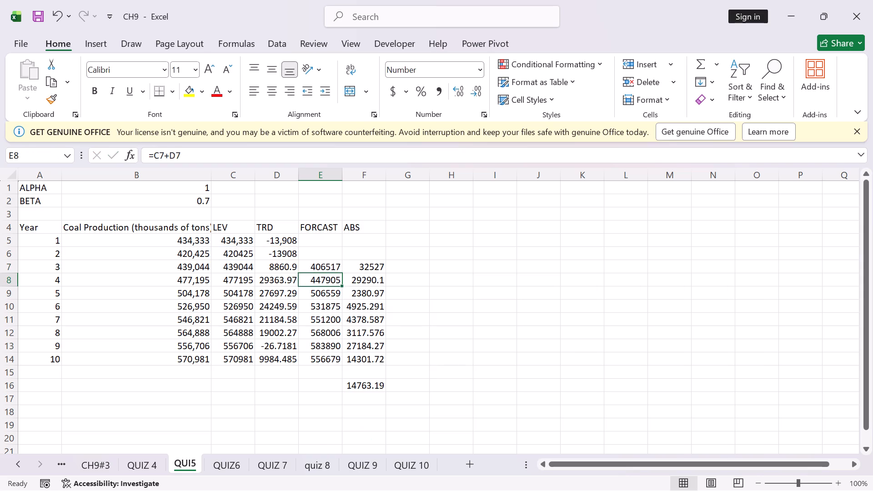
# Open the year 4 forecast formula in E8 for editing.
pyautogui.doubleClick(332, 275)
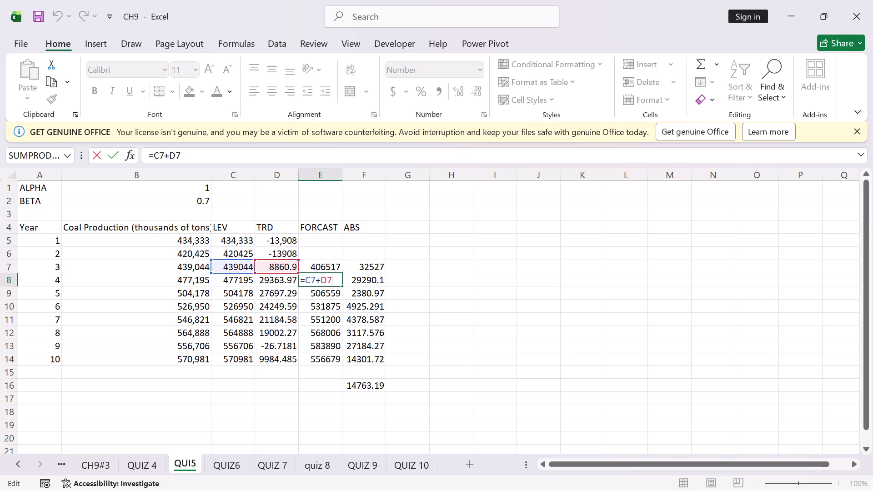
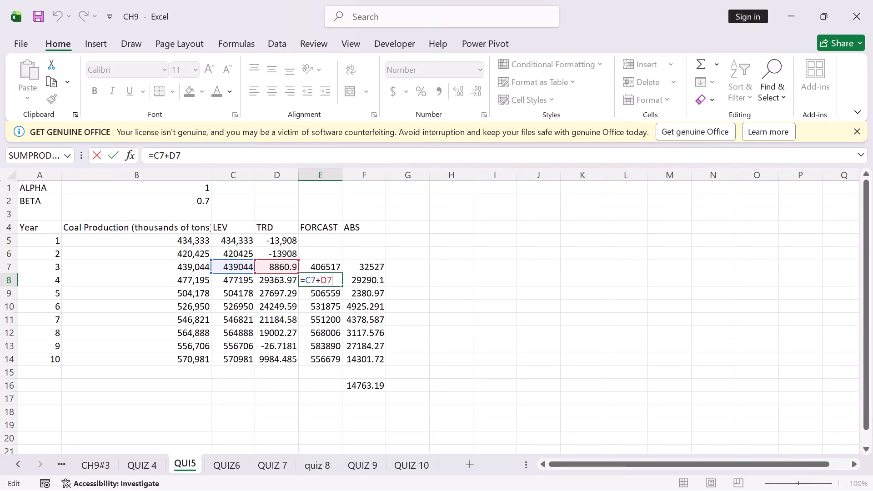
# Examine the formulas in the FORCAST column for years 4, 5, 10 and 8.
pyautogui.press('Return')
pyautogui.doubleClick(321, 291)
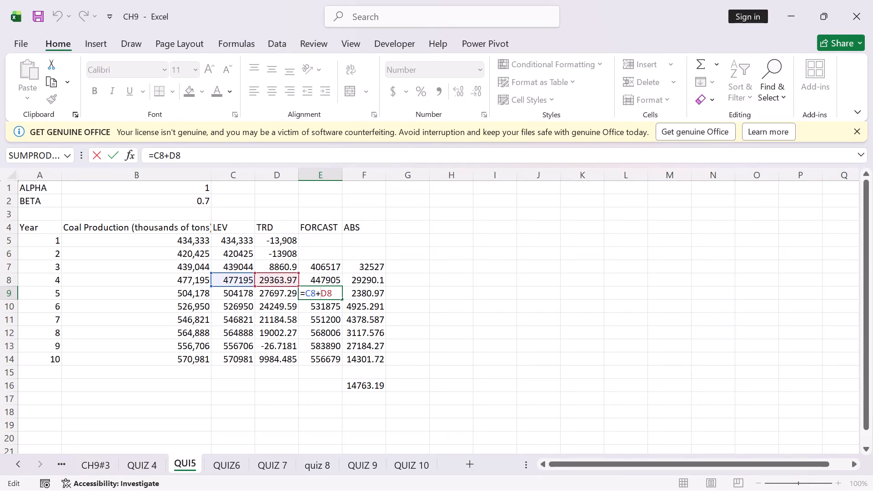
pyautogui.press('Return')
pyautogui.doubleClick(329, 354)
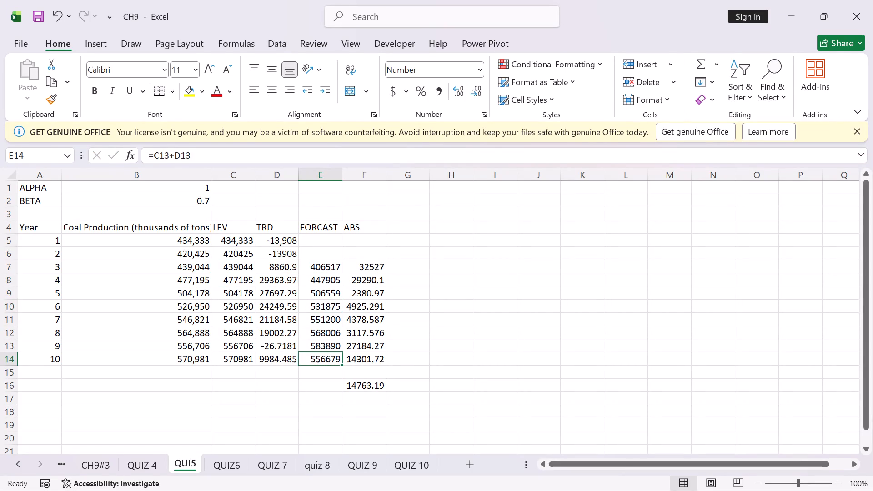
pyautogui.doubleClick(328, 356)
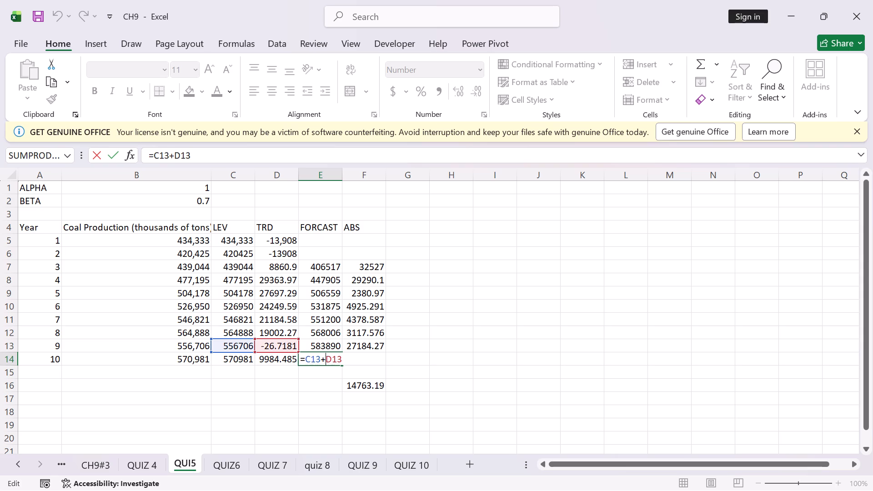
pyautogui.click(111, 150)
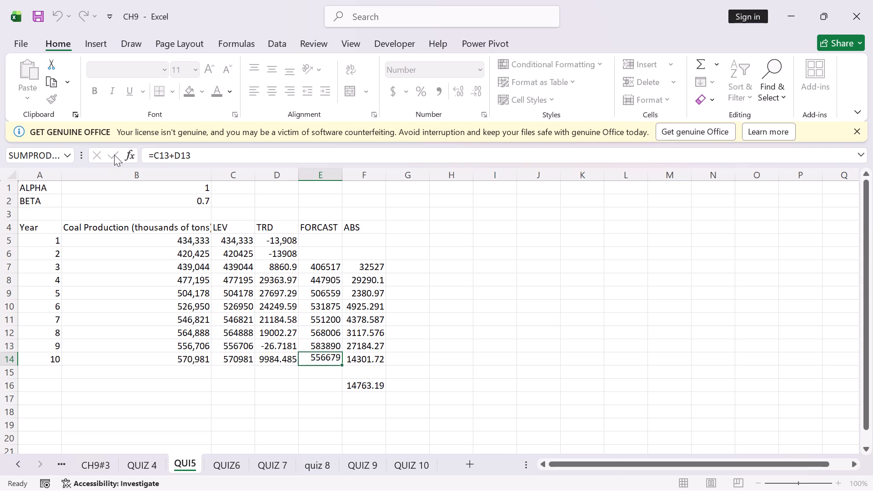
pyautogui.doubleClick(332, 333)
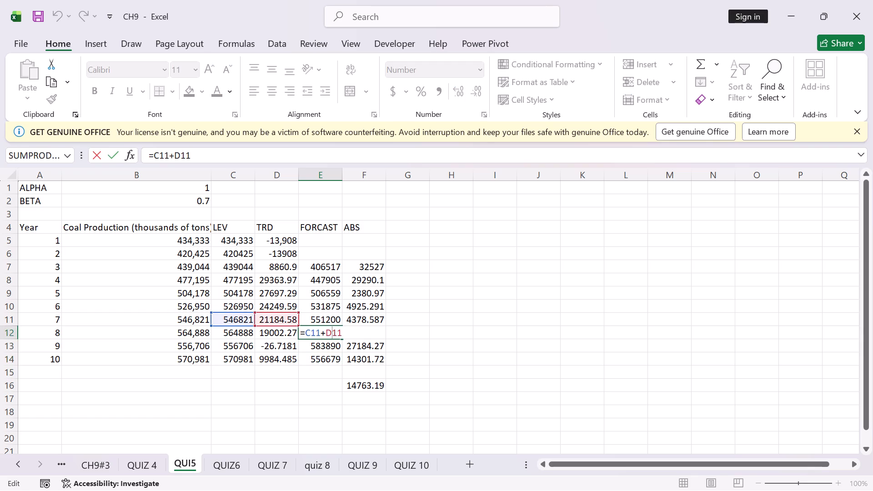
pyautogui.press('Return')
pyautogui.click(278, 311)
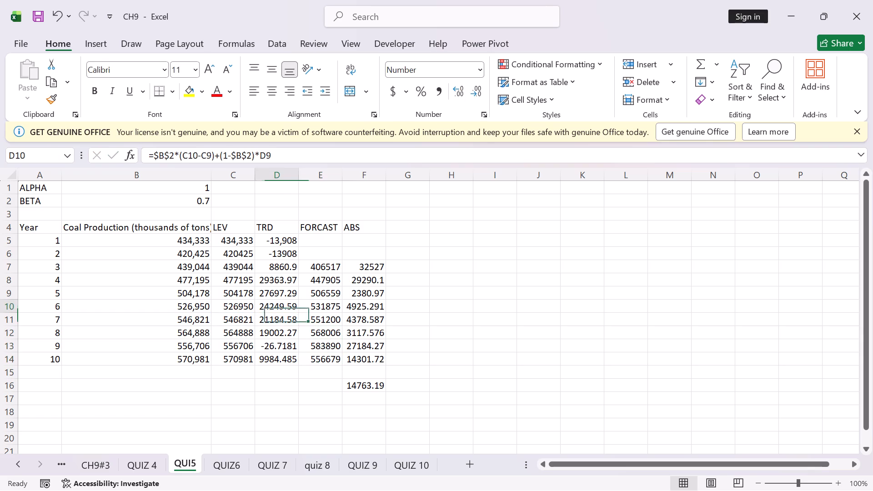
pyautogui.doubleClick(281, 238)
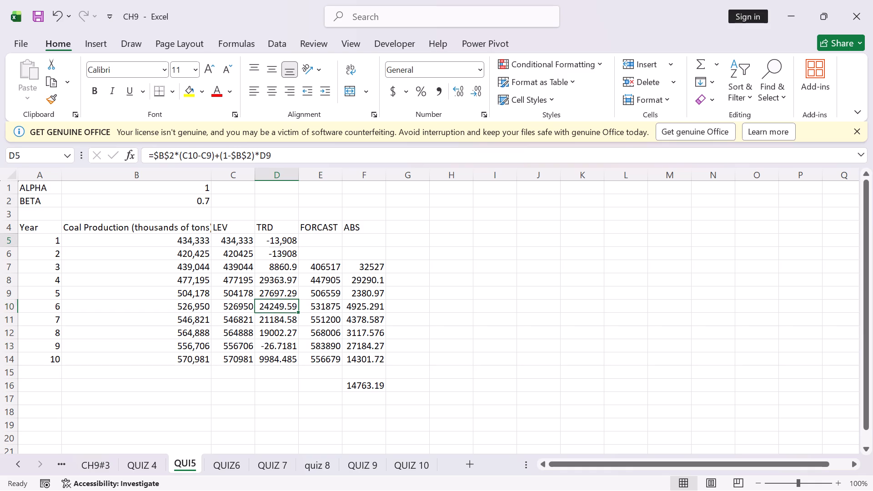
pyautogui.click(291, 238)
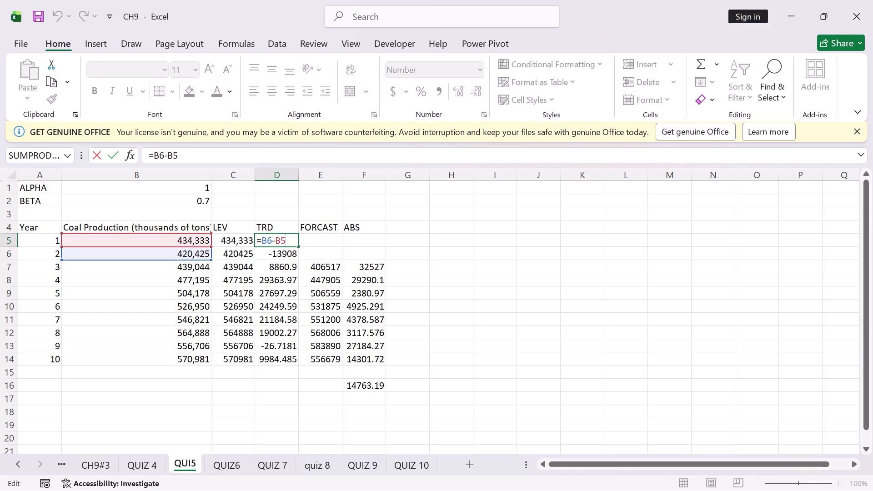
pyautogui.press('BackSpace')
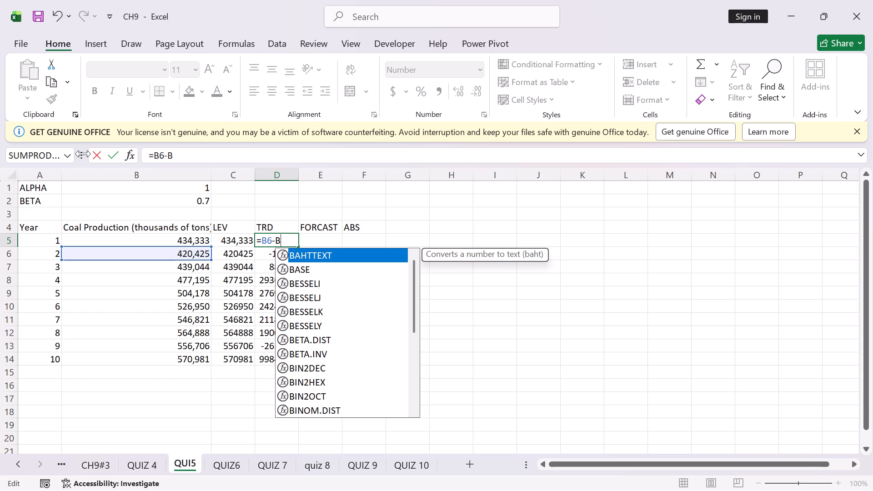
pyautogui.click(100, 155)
# Re-enter the final reference in D5's year 1 trend formula as =B6-B5.
pyautogui.doubleClick(268, 241)
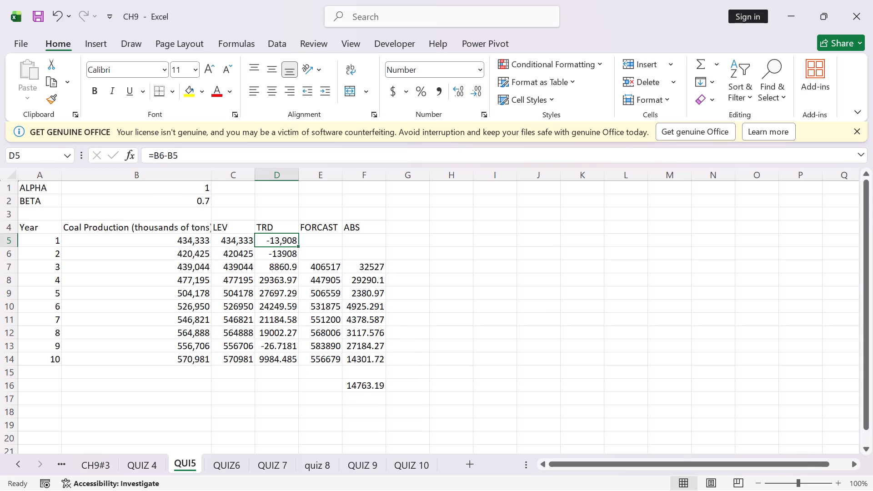
pyautogui.click(286, 240)
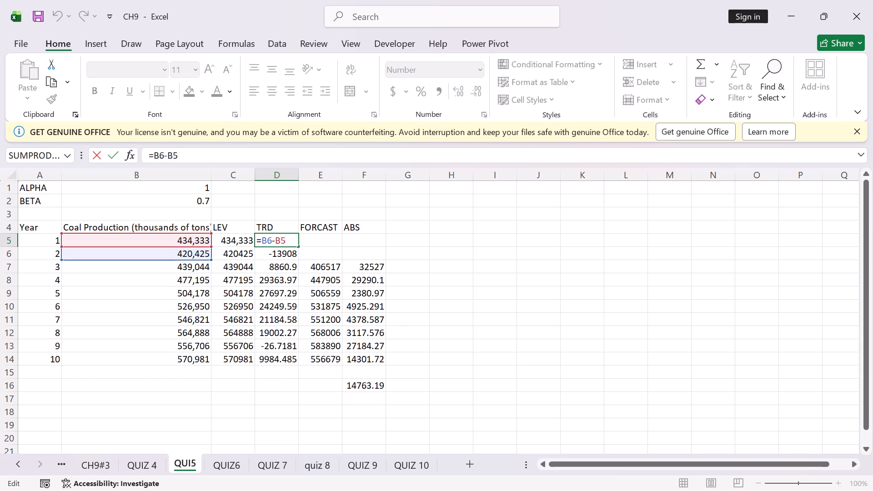
pyautogui.press('BackSpace')
pyautogui.press('5')
pyautogui.press('Return')
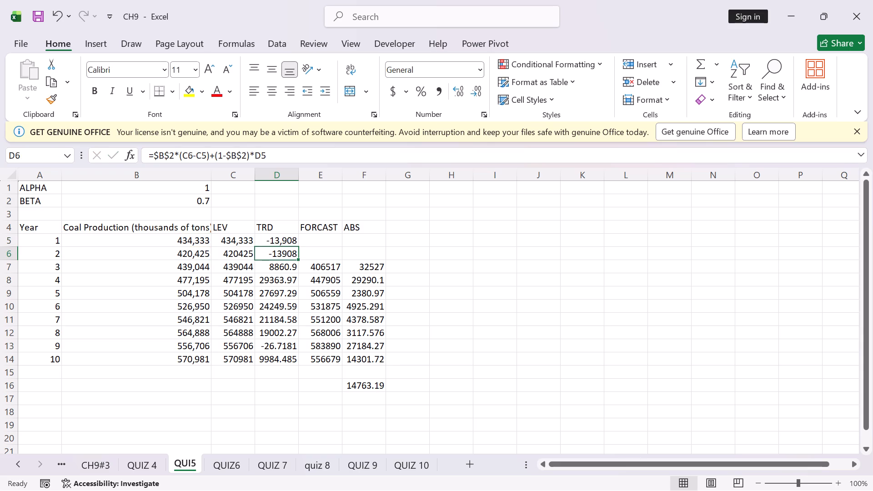
# Open the year 3 trend formula in D7 for editing.
pyautogui.doubleClick(276, 263)
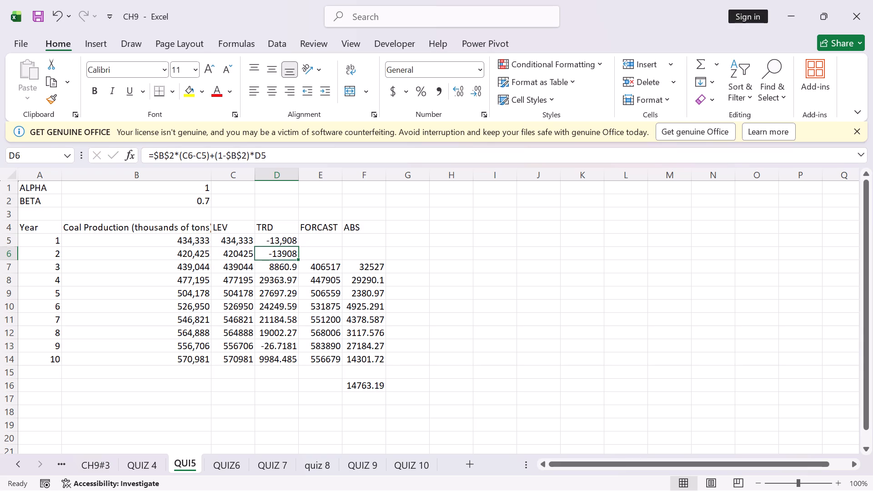
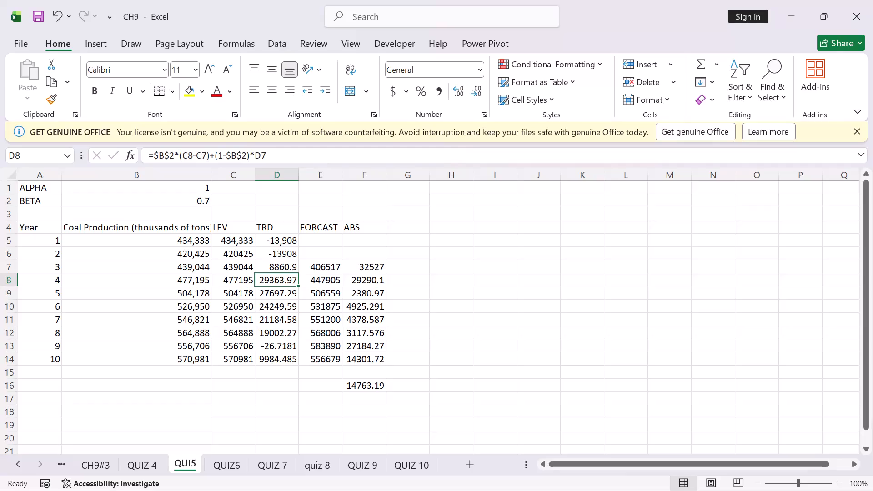
# Open the year 5 trend formula in D9 of the TRD column for editing.
pyautogui.doubleClick(279, 296)
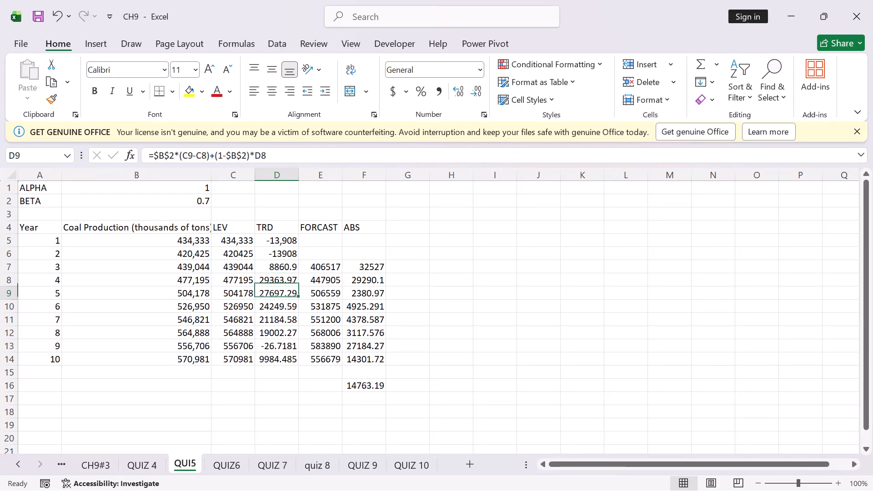
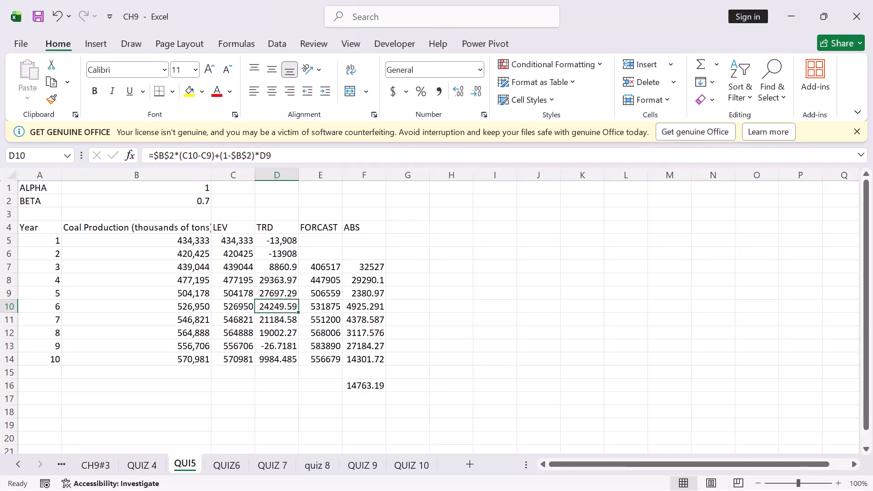
# Open the year 6 trend formula in D10 of the TRD column for editing.
pyautogui.doubleClick(274, 303)
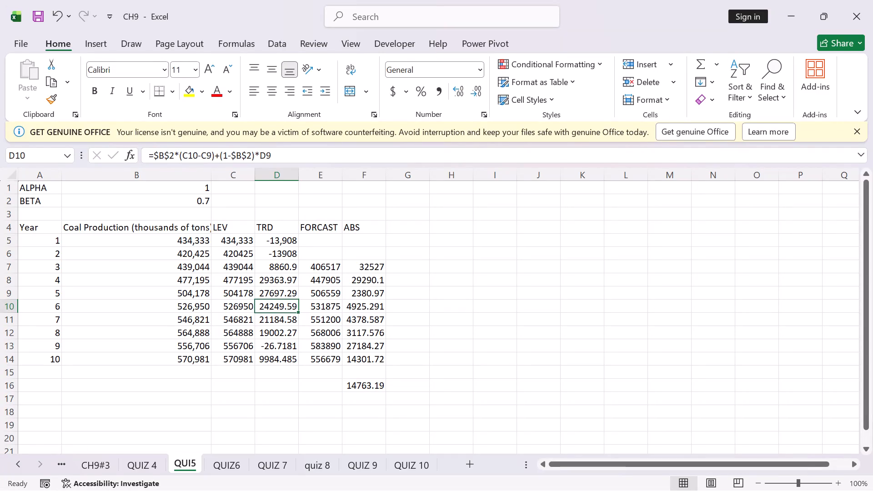
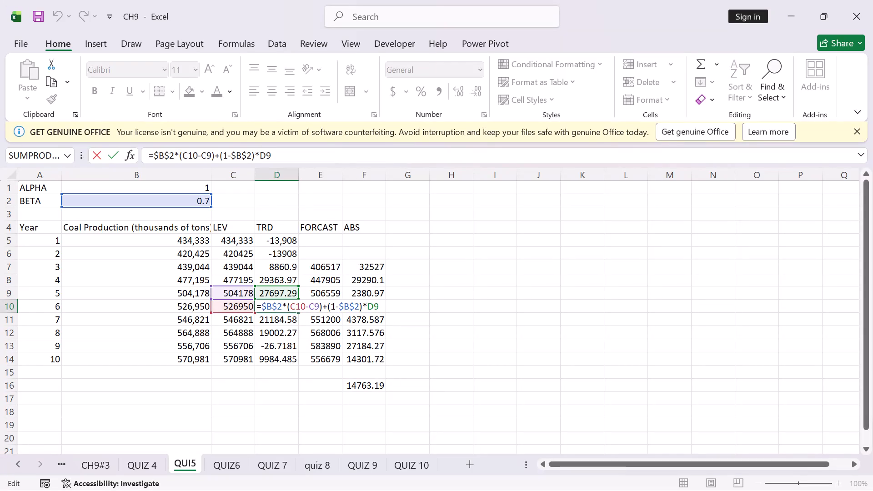
# Re-enter the open year 6 trend formula in D10, and review and re-enter the year 8 trend formula in D12.
pyautogui.click(110, 155)
pyautogui.doubleClick(285, 335)
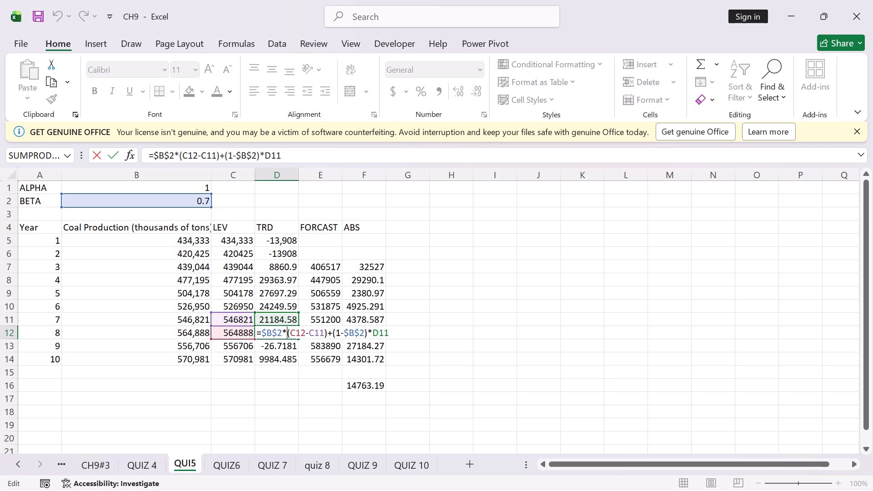
pyautogui.press('Return')
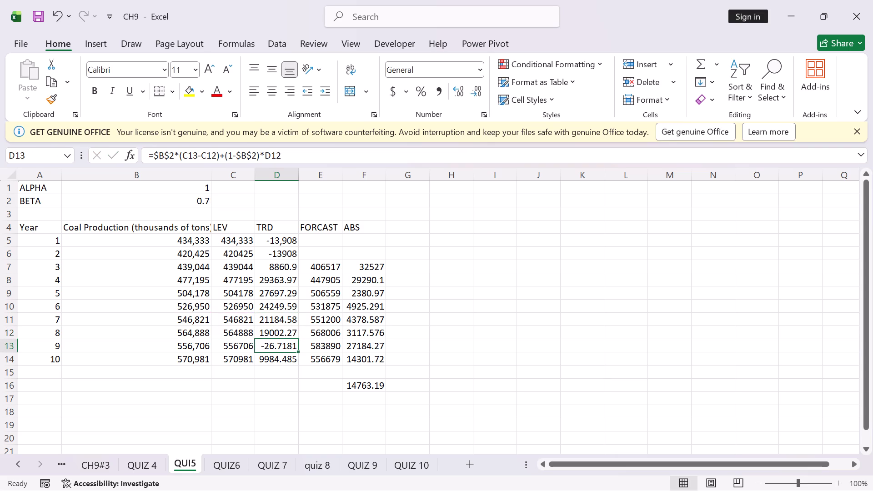
# Open the year 8 level formula in C12 of the LEV column for editing.
pyautogui.doubleClick(232, 334)
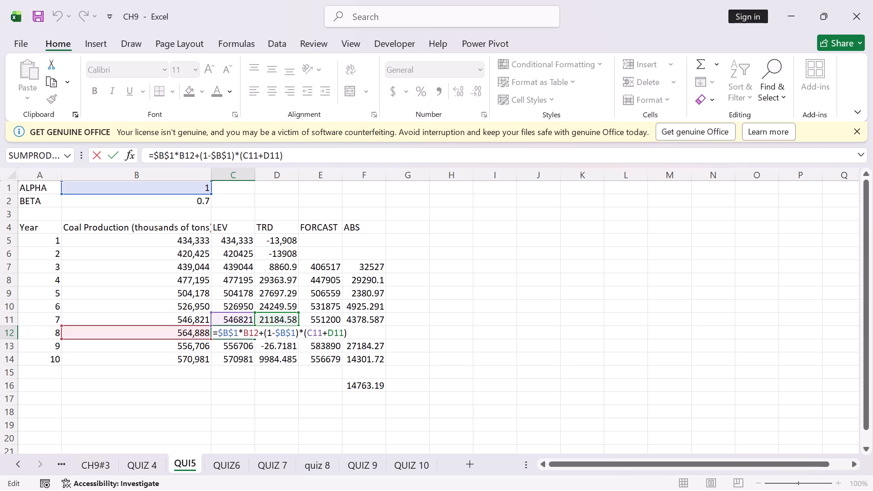
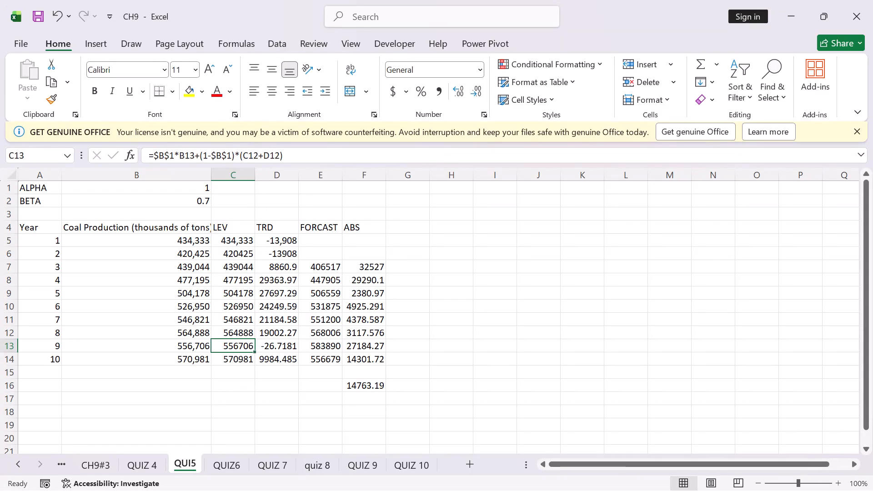
# Review and re-enter the FORCAST column formulas for year 7 in E11, year 4 in E8 and year 9 in E13.
pyautogui.doubleClick(335, 316)
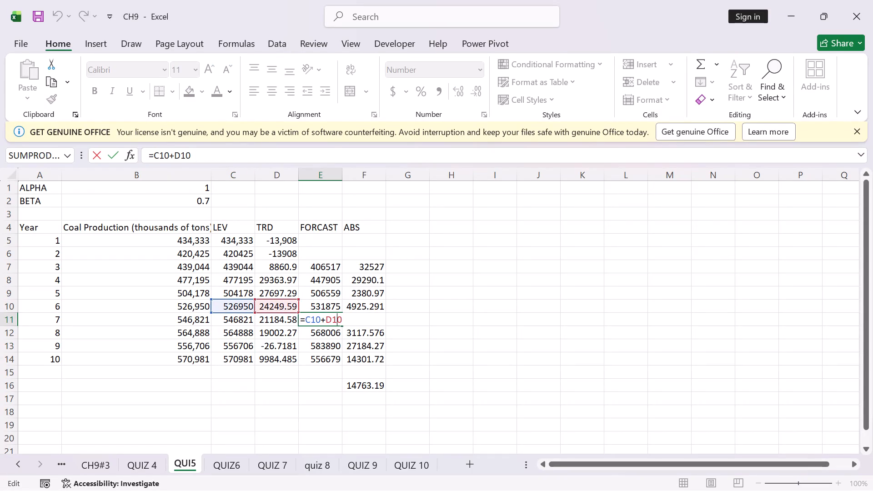
pyautogui.press('Return')
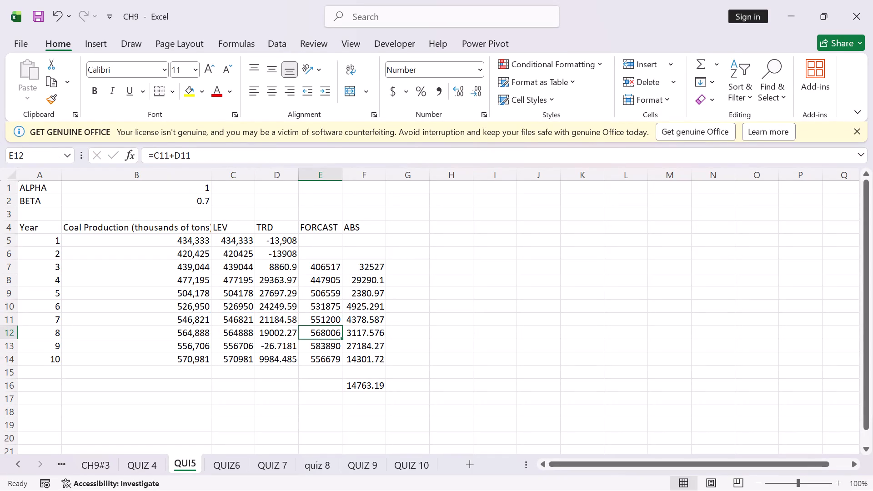
pyautogui.doubleClick(203, 262)
pyautogui.doubleClick(196, 283)
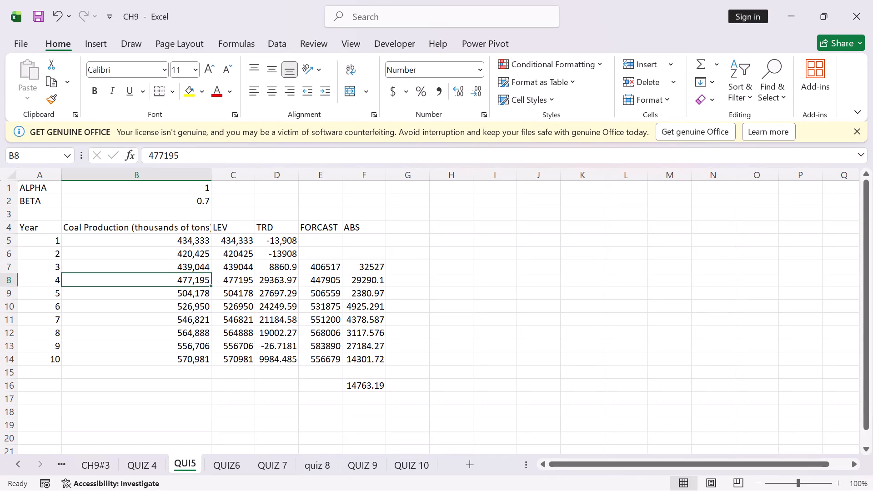
pyautogui.click(228, 284)
pyautogui.doubleClick(332, 279)
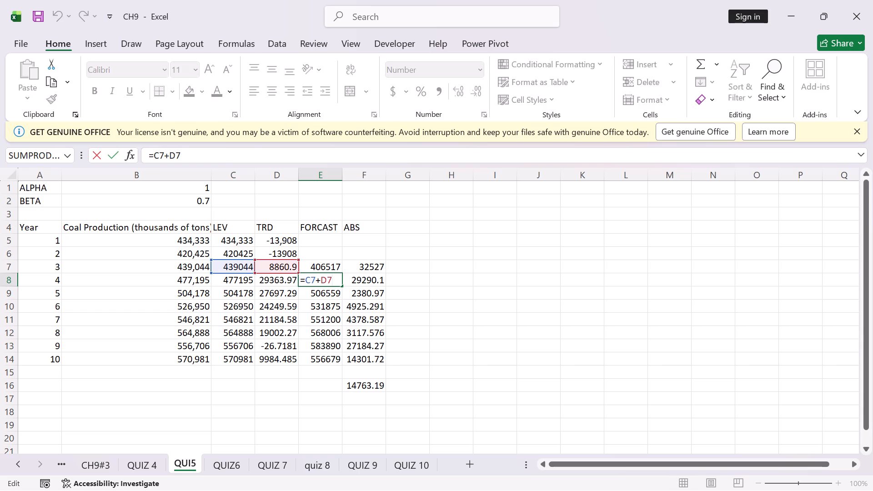
pyautogui.click(115, 155)
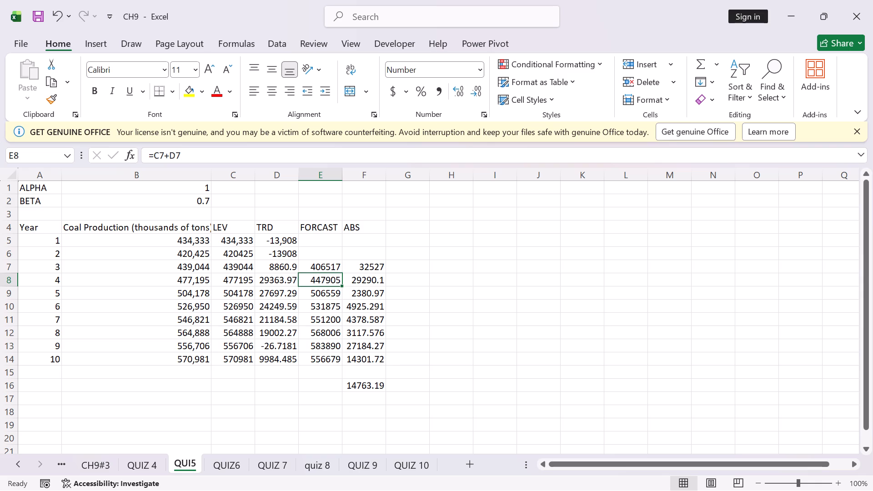
pyautogui.doubleClick(332, 338)
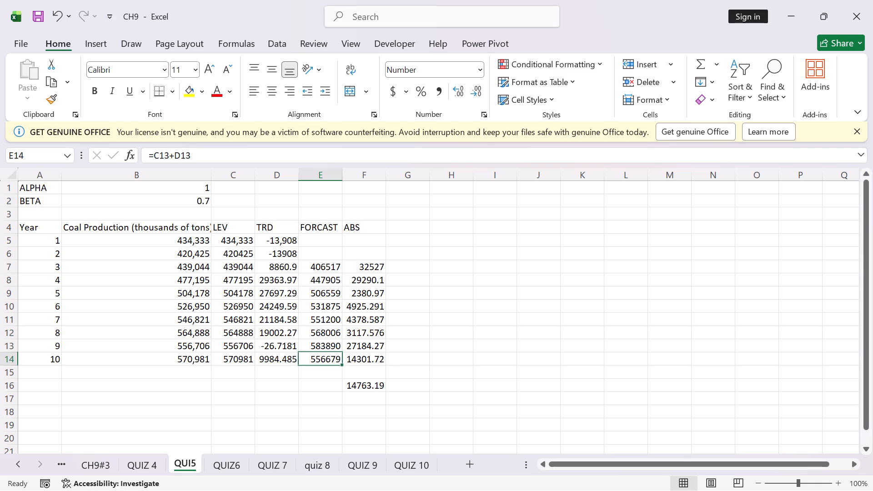
pyautogui.doubleClick(328, 343)
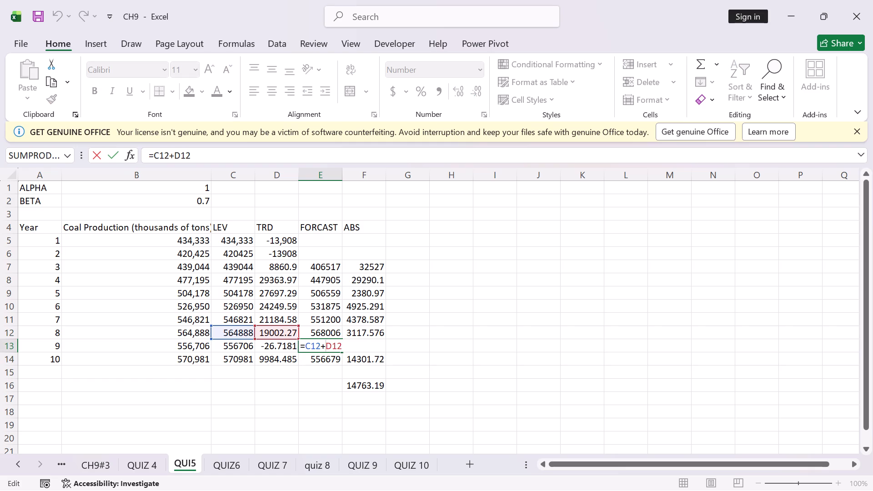
pyautogui.click(119, 156)
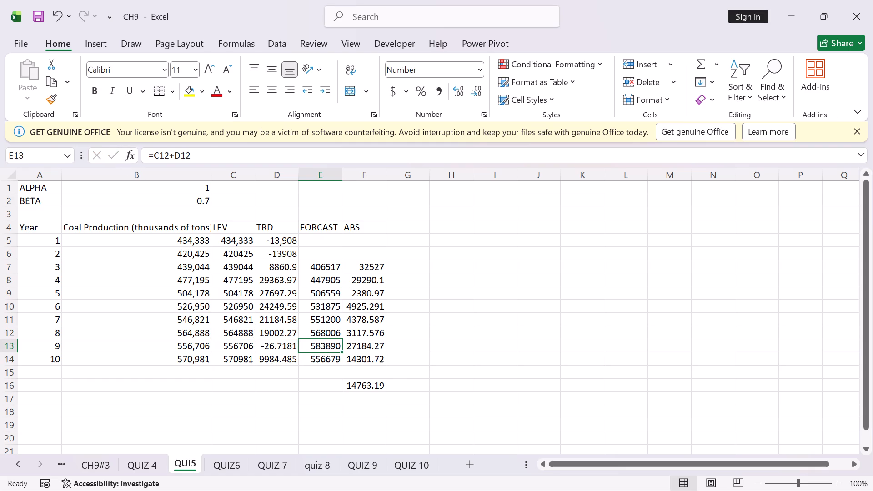
# Review and re-enter the formula in F16 that averages the ABS column.
pyautogui.doubleClick(374, 389)
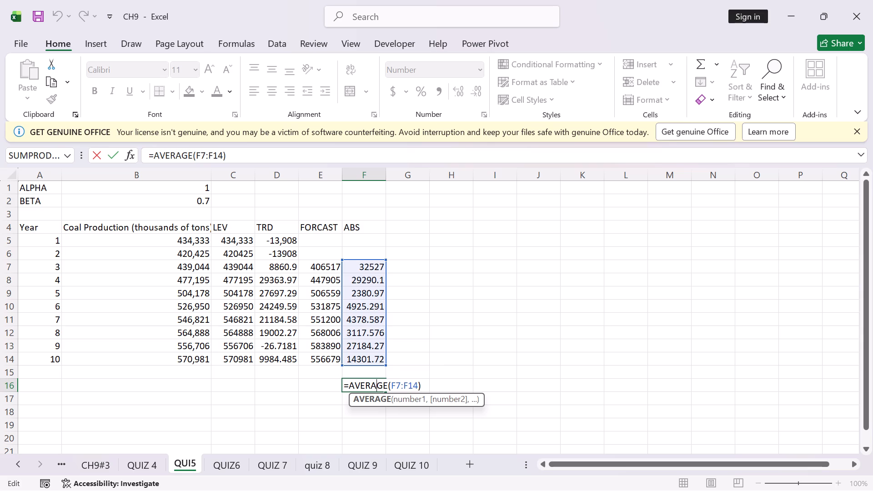
pyautogui.click(116, 154)
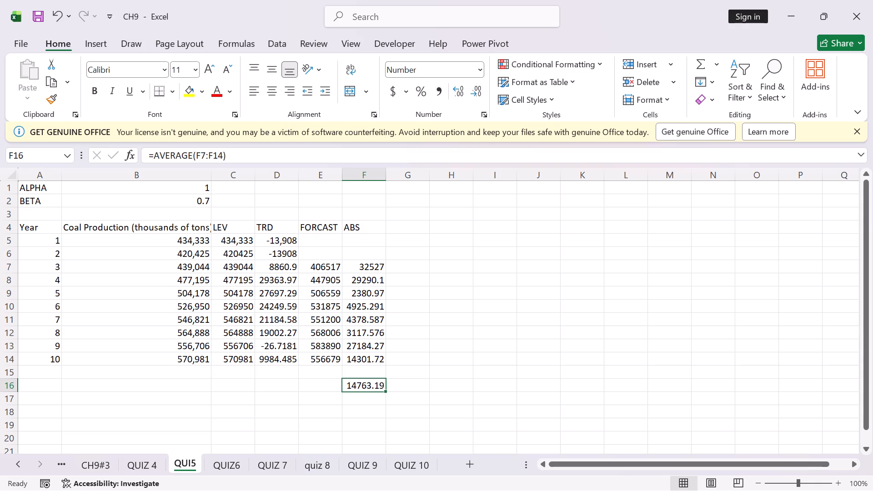
# Open the QUIZ6 sheet and examine the Annual CPI table and its trendline chart.
pyautogui.click(232, 465)
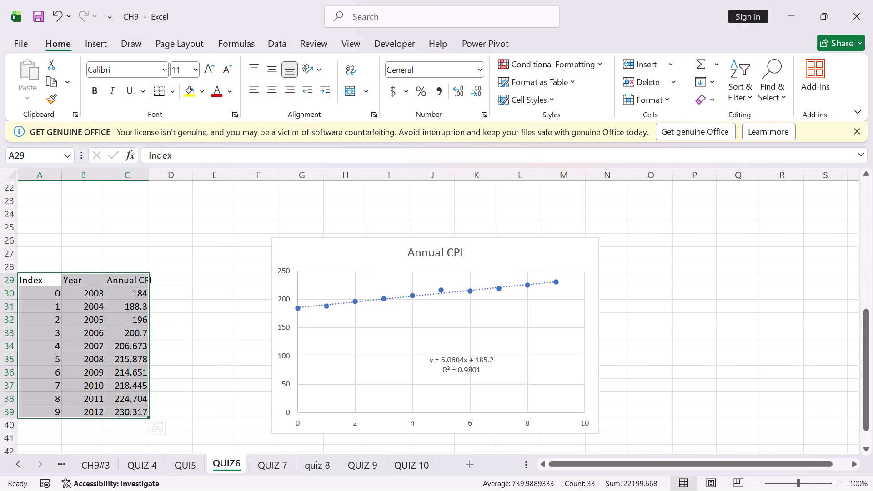
pyautogui.scroll(-1, 185, 333)
pyautogui.click(130, 372)
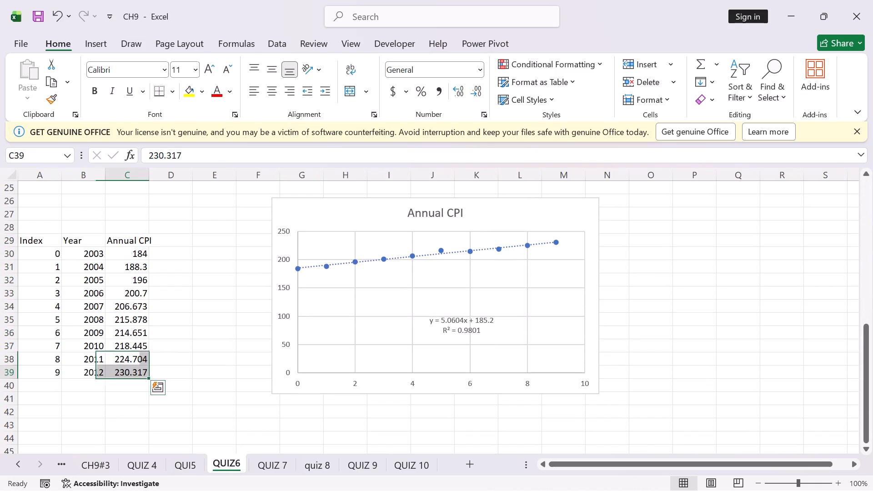
pyautogui.click(100, 374)
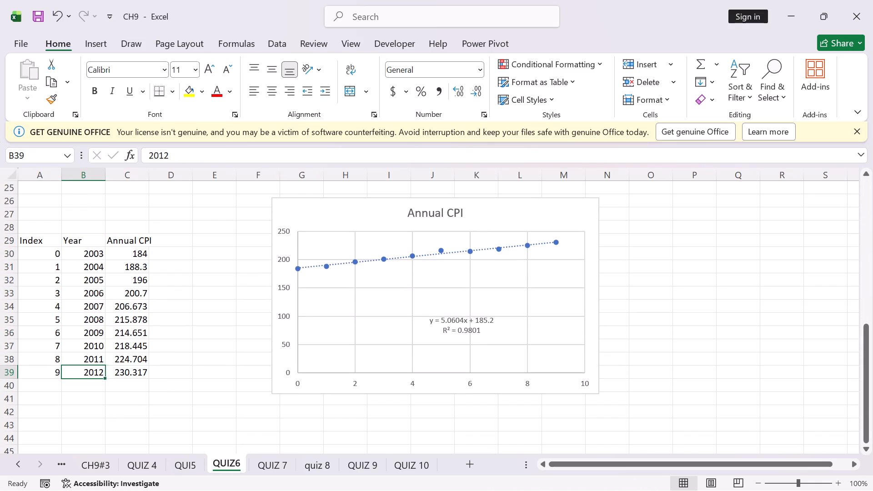
pyautogui.click(102, 360)
pyautogui.scroll(-3, 171, 348)
pyautogui.scroll(3, 187, 362)
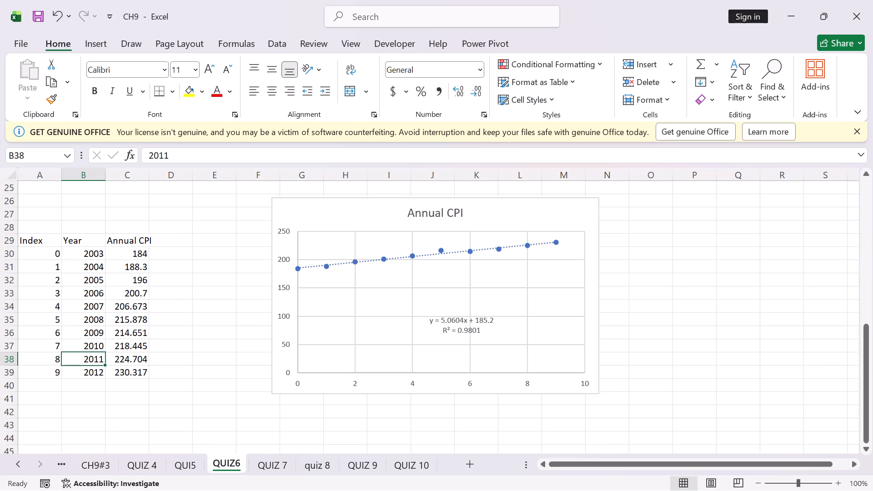
# On the QUIZ 7 sheet, review and re-enter the 2001 forecast formulas for January in P26, February in P27 and September in P34.
pyautogui.click(267, 462)
pyautogui.scroll(3, 176, 353)
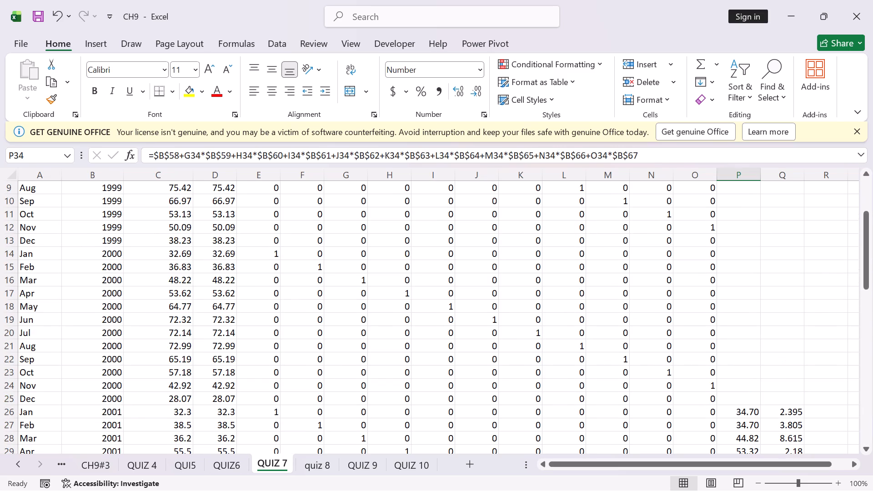
pyautogui.scroll(-3, 323, 351)
pyautogui.doubleClick(751, 294)
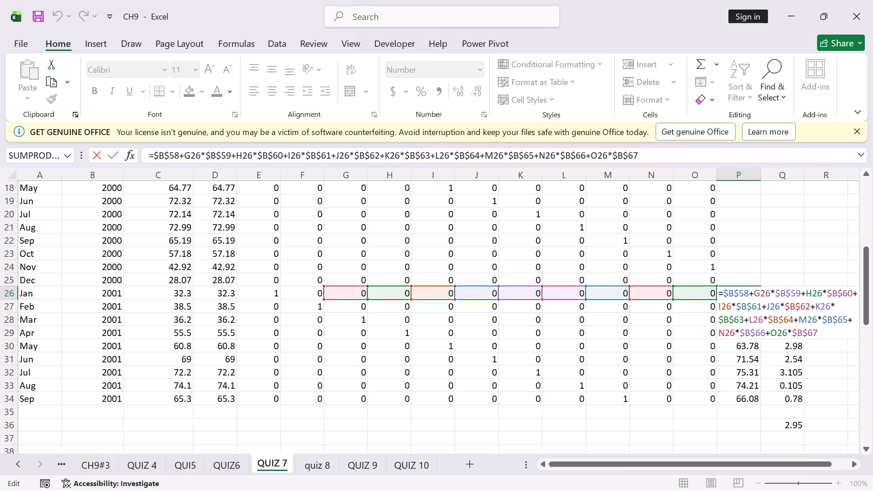
pyautogui.click(110, 151)
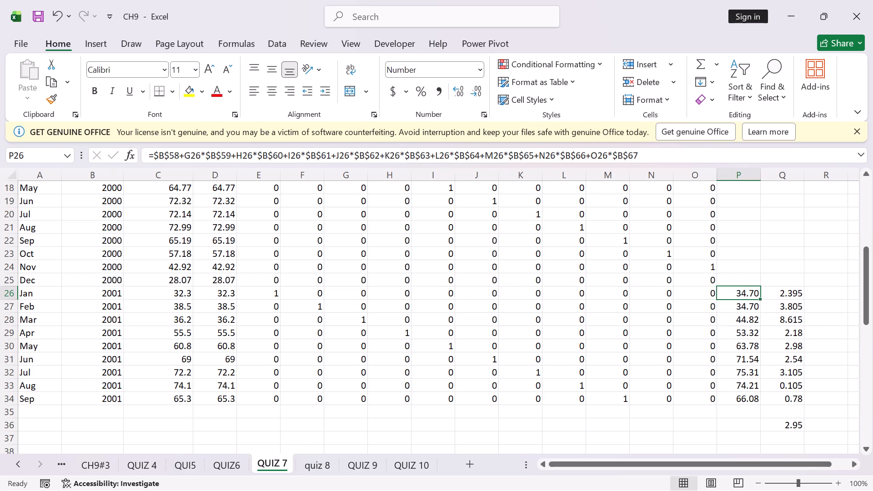
pyautogui.doubleClick(742, 305)
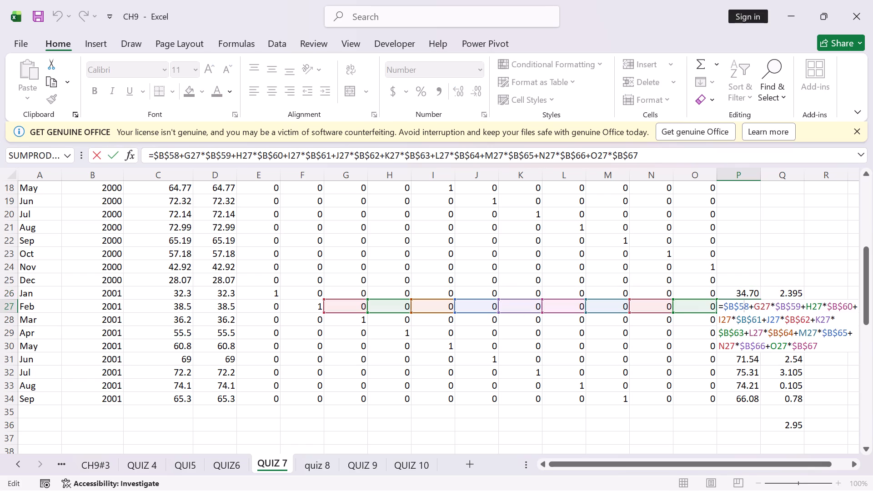
pyautogui.click(117, 155)
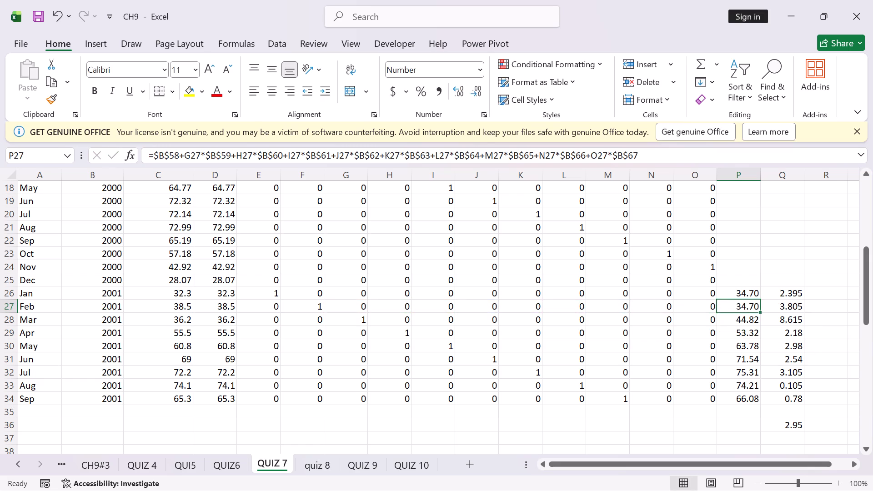
pyautogui.doubleClick(745, 393)
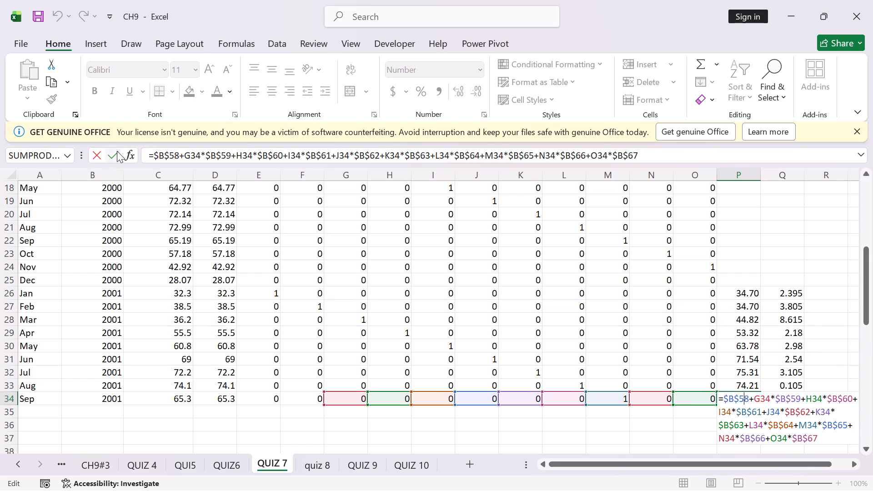
pyautogui.click(117, 151)
# Review and re-enter the absolute error formulas for January 2001 in Q26 and August 2001 in Q33.
pyautogui.doubleClick(791, 296)
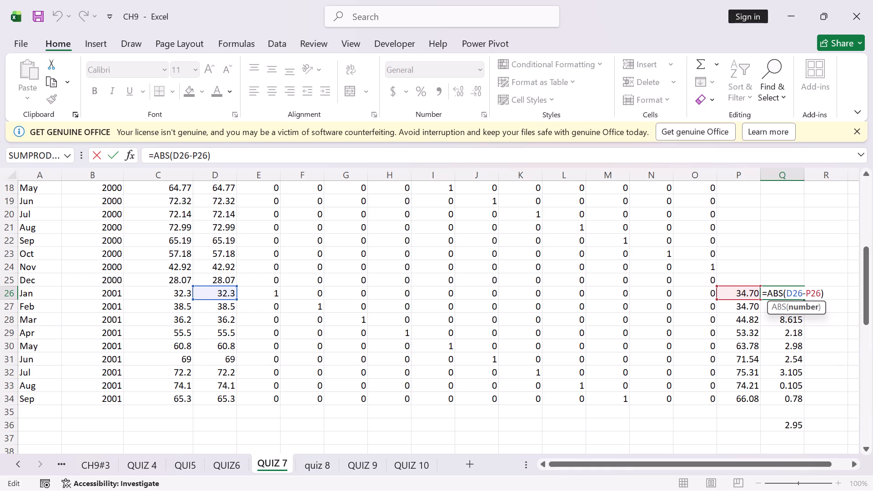
pyautogui.click(118, 153)
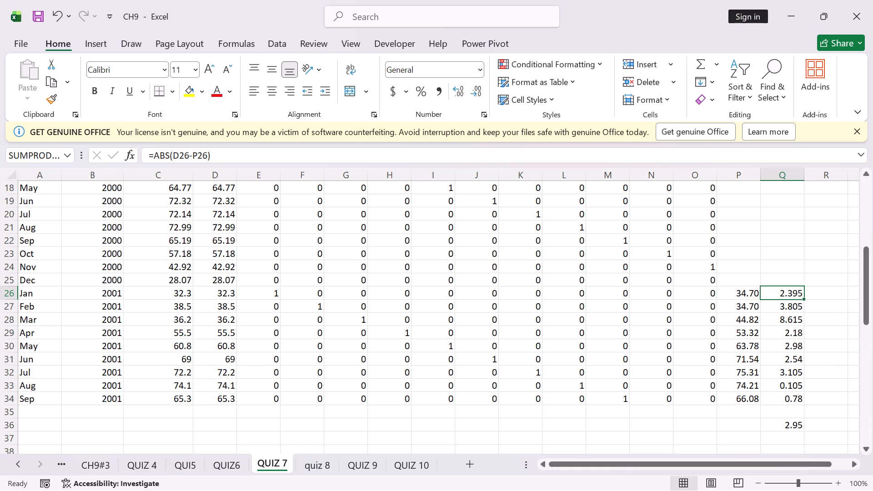
pyautogui.doubleClick(793, 386)
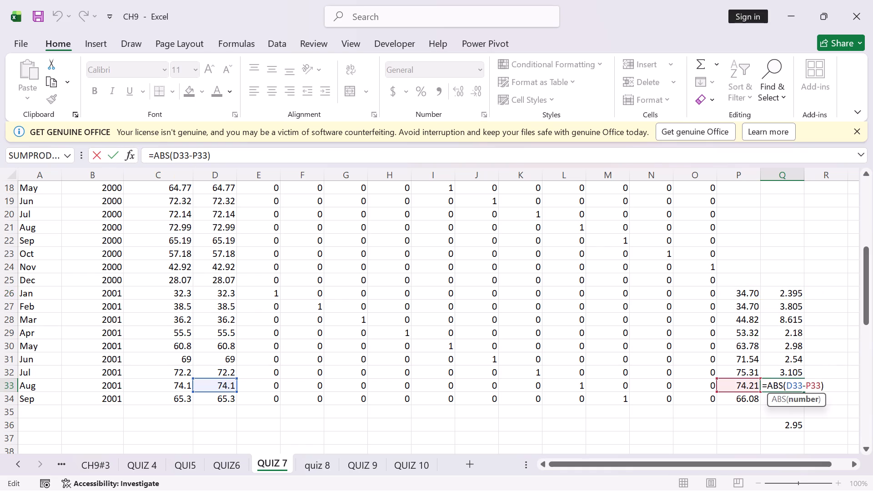
pyautogui.click(119, 154)
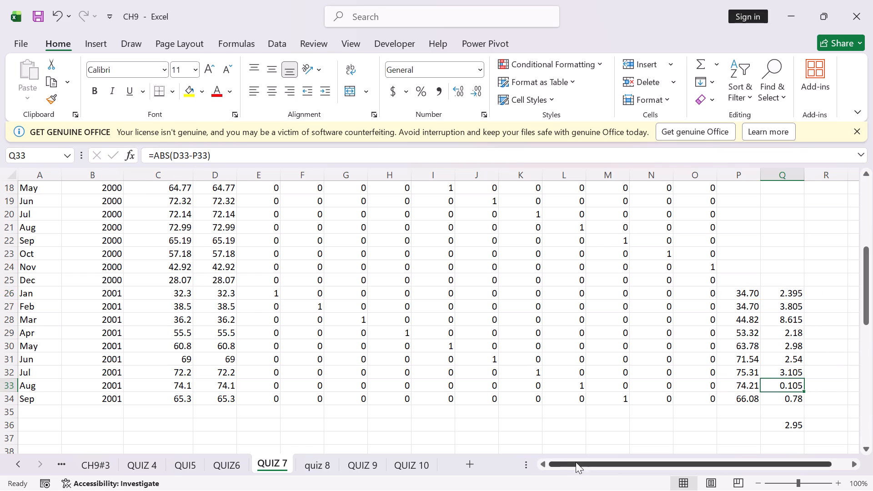